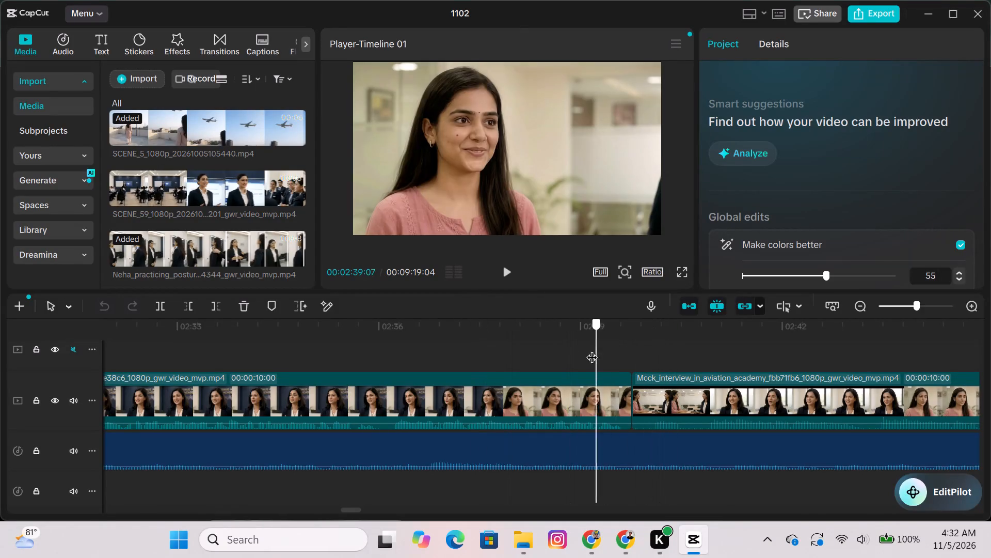
# Replace the "COSTUMER SERVICE" title text near 02:40 on the timeline with "STAETING DECISION".
pyautogui.scroll(3, 654, 349)
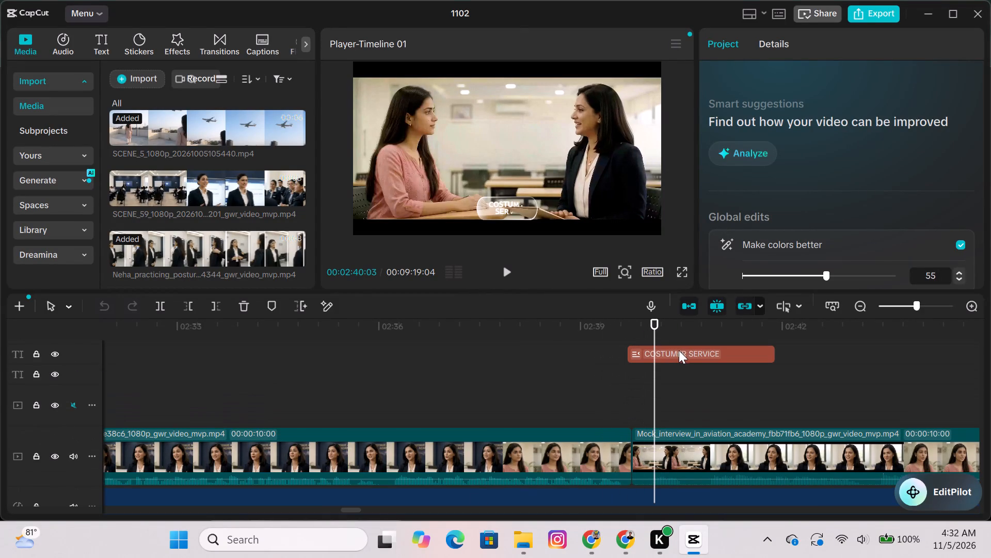
pyautogui.click(679, 349)
pyautogui.click(764, 148)
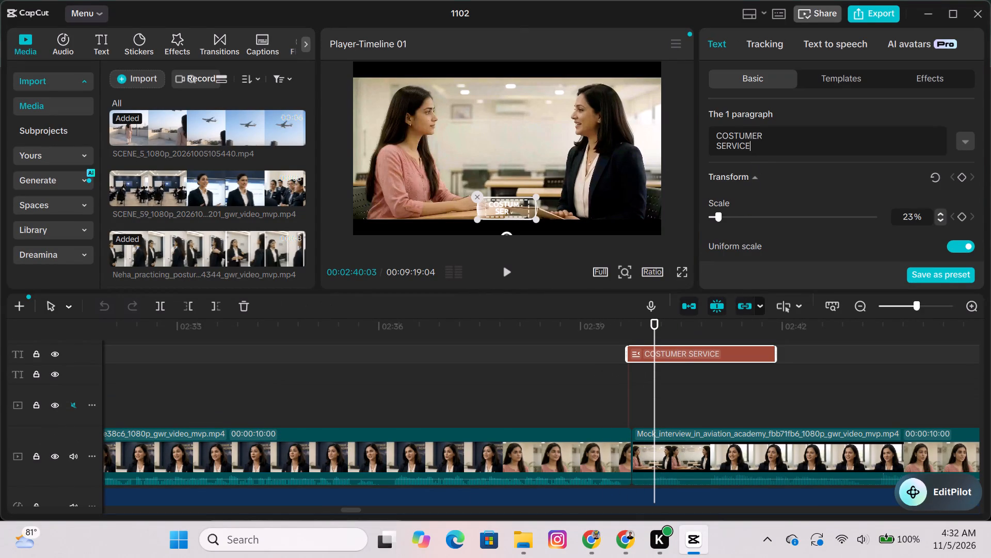
pyautogui.press('BackSpace')
pyautogui.press('BackSpace')
pyautogui.press('BackSpace')
pyautogui.press('BackSpace')
pyautogui.press('BackSpace')
pyautogui.press('BackSpace')
pyautogui.press('BackSpace')
pyautogui.press('BackSpace')
pyautogui.press('BackSpace')
pyautogui.press('BackSpace')
pyautogui.press('BackSpace')
pyautogui.press('BackSpace')
pyautogui.press('BackSpace')
pyautogui.press('BackSpace')
pyautogui.press('BackSpace')
pyautogui.press('BackSpace')
pyautogui.press('BackSpace')
pyautogui.press('BackSpace')
pyautogui.press('BackSpace')
pyautogui.press('BackSpace')
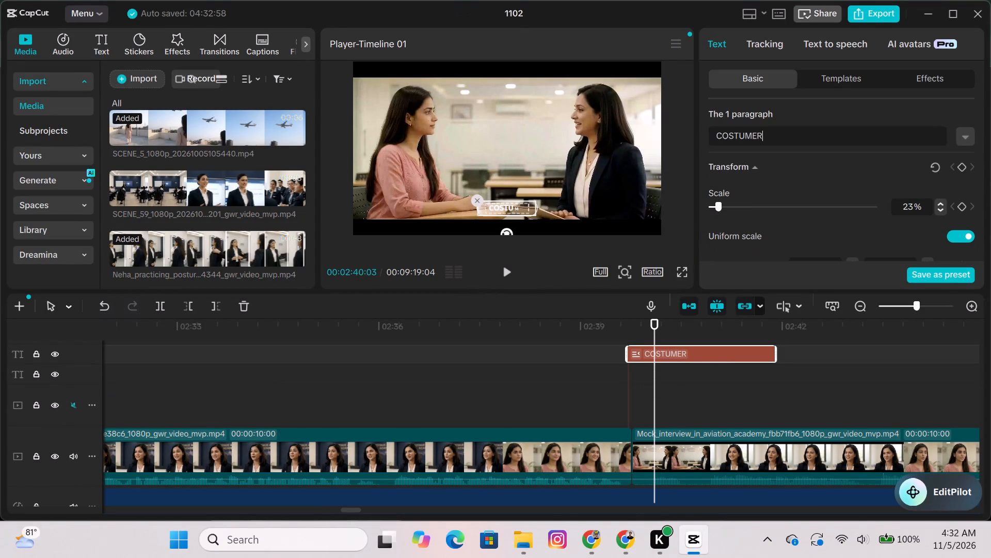
pyautogui.write('STAETING')
pyautogui.press('space')
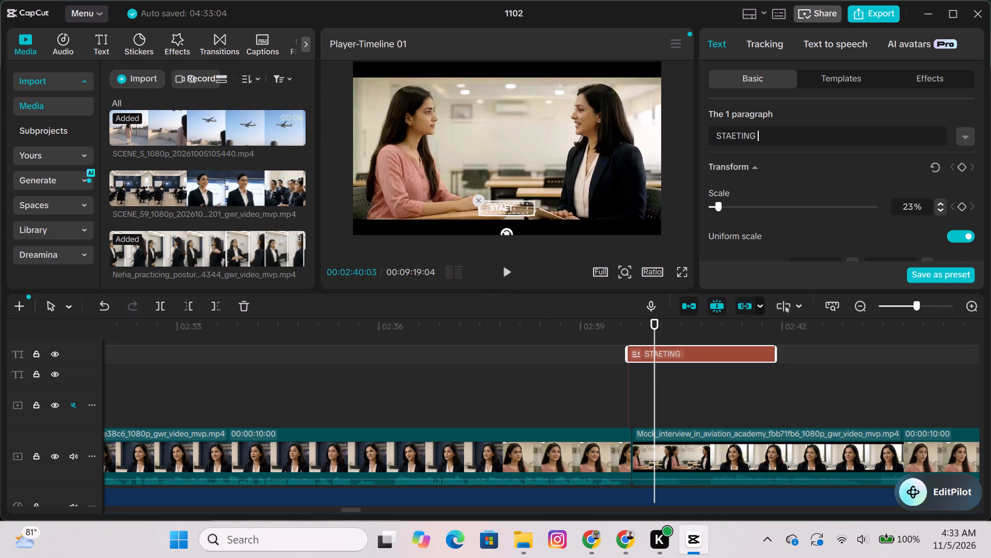
pyautogui.write('DECISION')
pyautogui.press('Return')
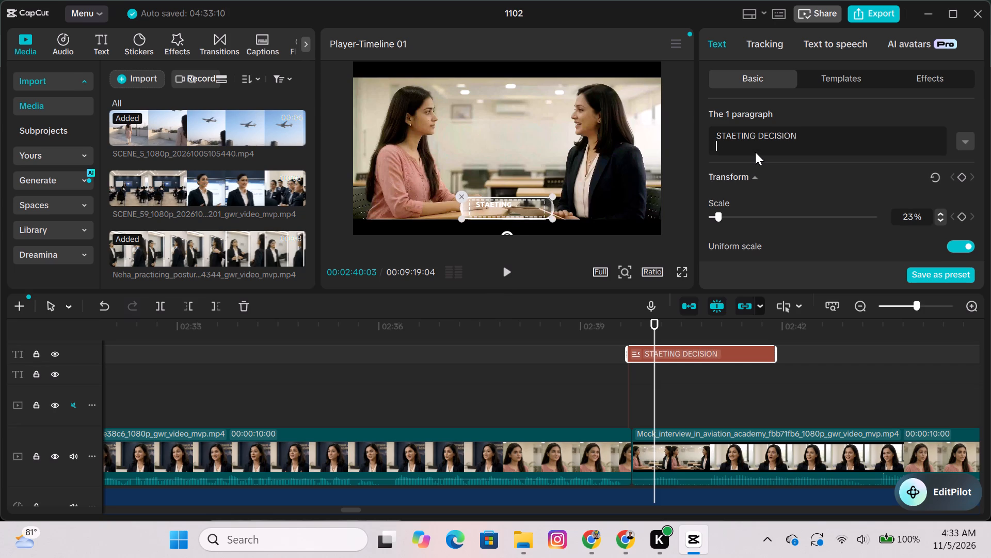
pyautogui.press('BackSpace')
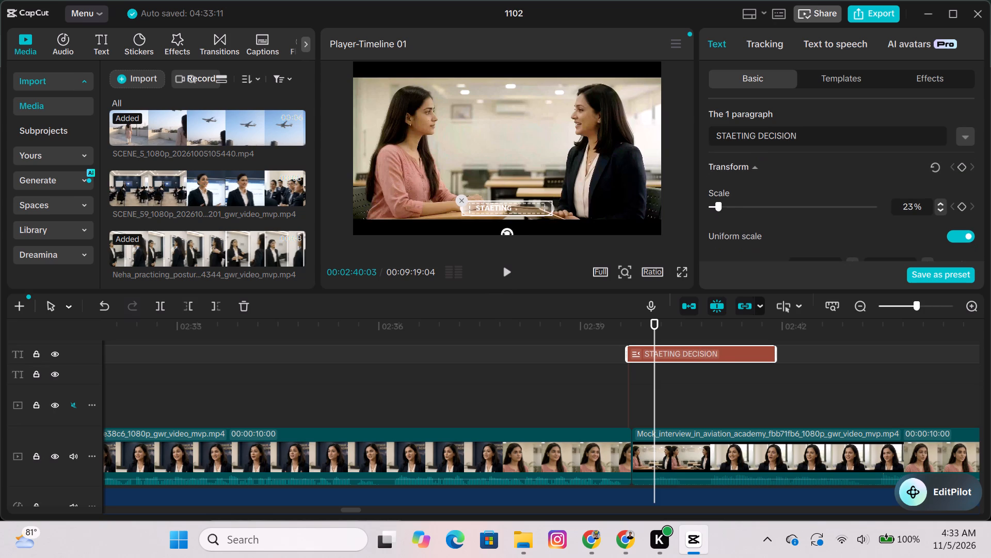
# Play back the section around the STAETING DECISION title and extend the title clip's end to about 02:43:20.
pyautogui.click(589, 365)
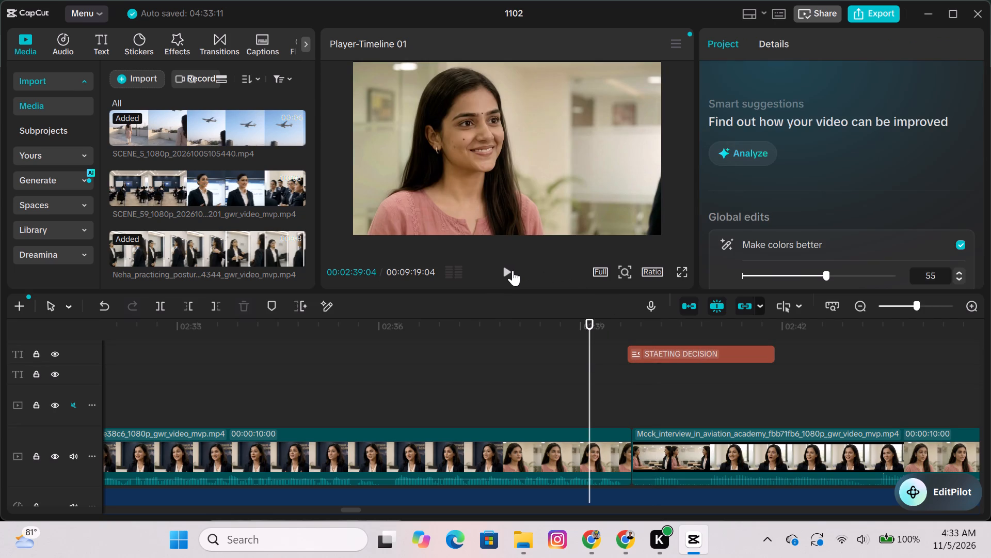
pyautogui.click(513, 270)
pyautogui.click(513, 270)
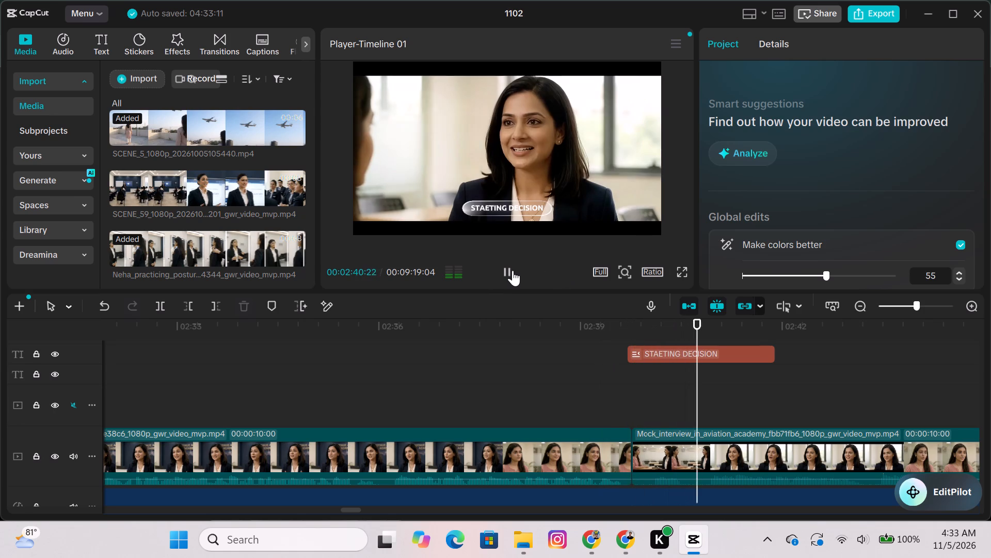
pyautogui.click(537, 343)
pyautogui.moveTo(537, 343); pyautogui.dragTo(437, 356)
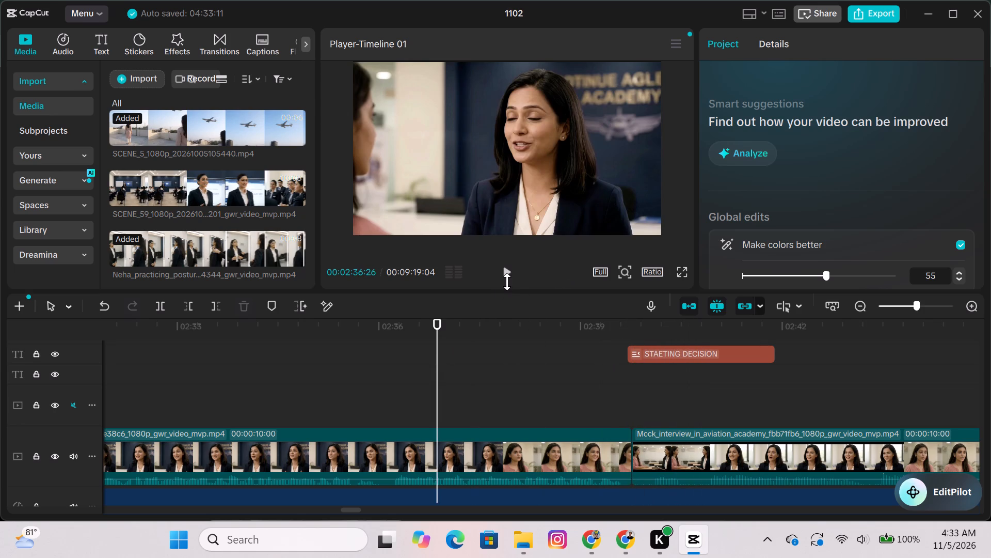
pyautogui.click(507, 282)
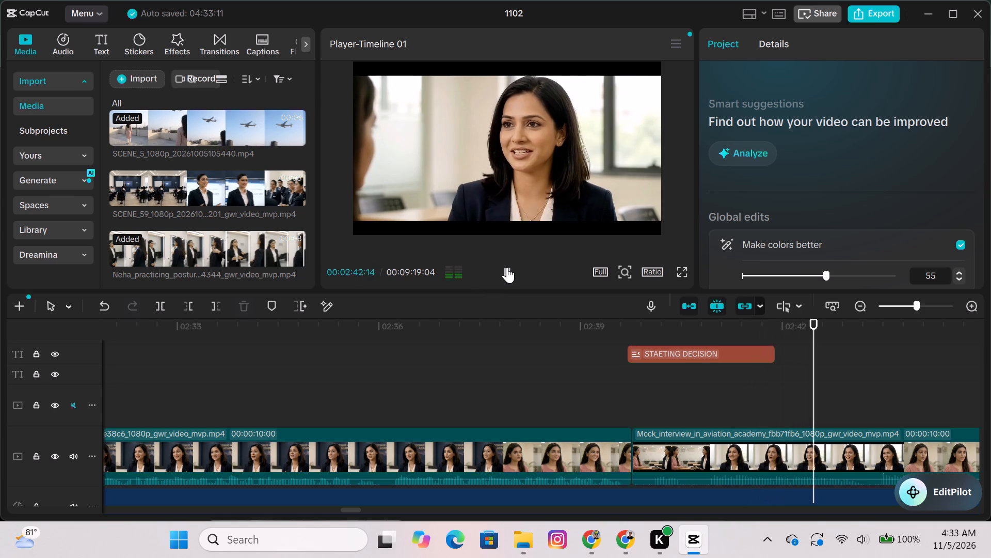
pyautogui.click(507, 267)
pyautogui.click(777, 354)
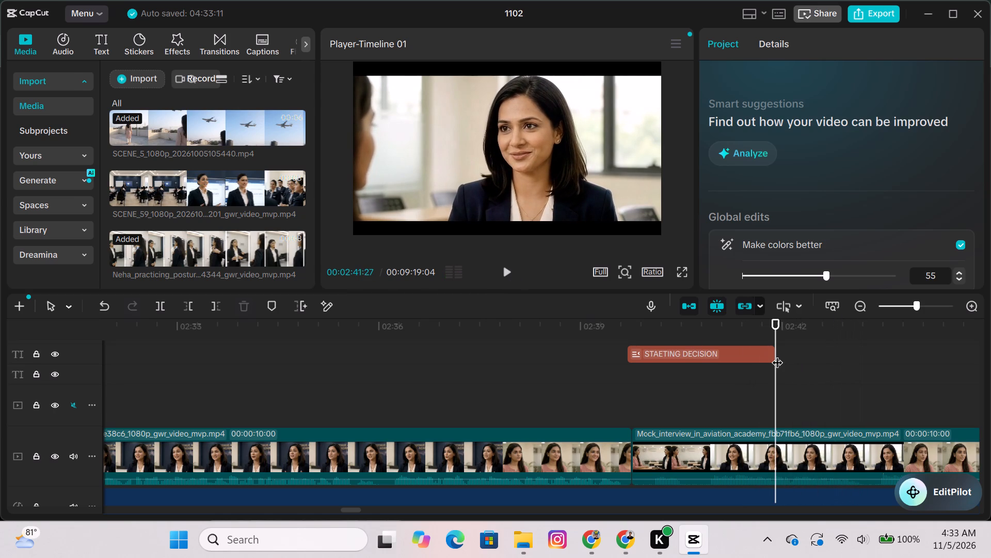
pyautogui.click(767, 348)
pyautogui.click(780, 348)
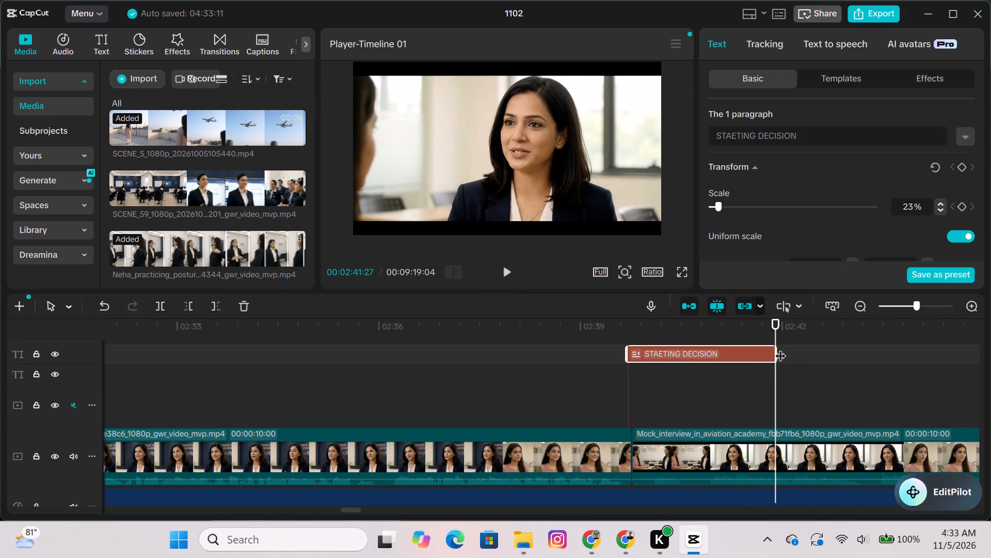
pyautogui.moveTo(777, 348); pyautogui.dragTo(893, 357)
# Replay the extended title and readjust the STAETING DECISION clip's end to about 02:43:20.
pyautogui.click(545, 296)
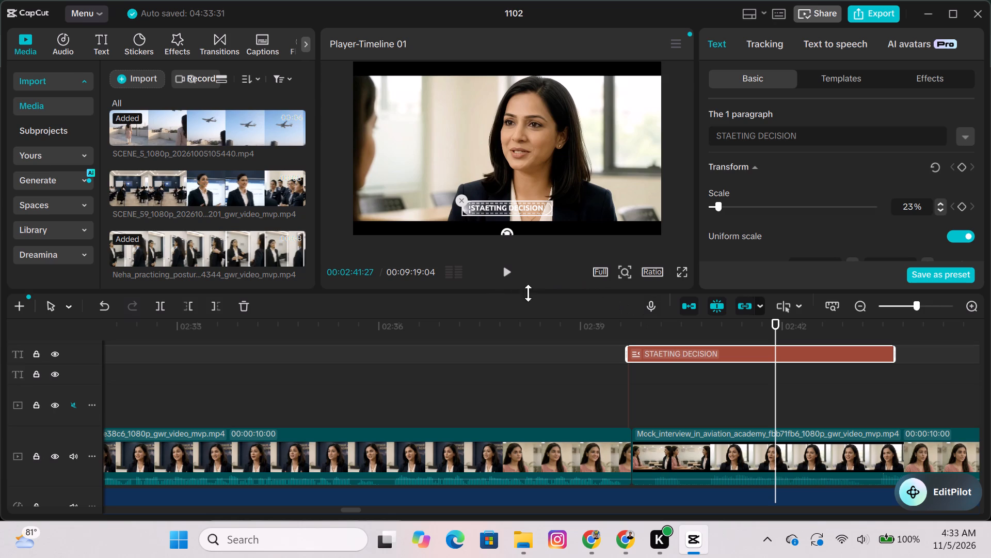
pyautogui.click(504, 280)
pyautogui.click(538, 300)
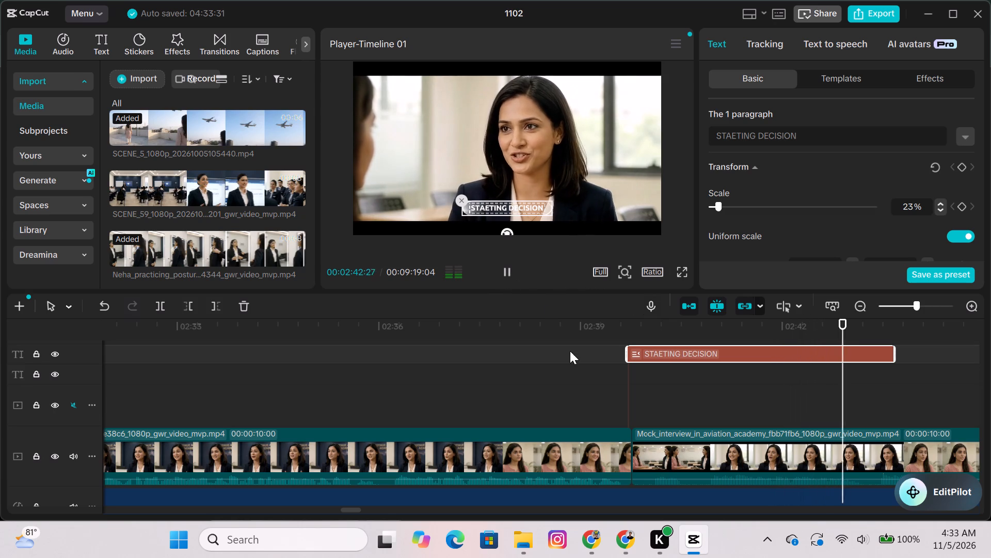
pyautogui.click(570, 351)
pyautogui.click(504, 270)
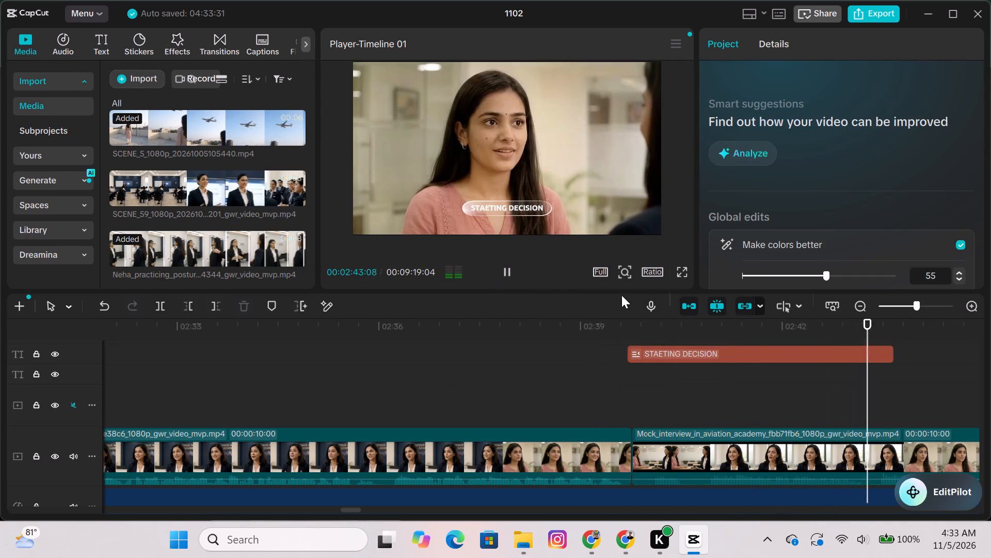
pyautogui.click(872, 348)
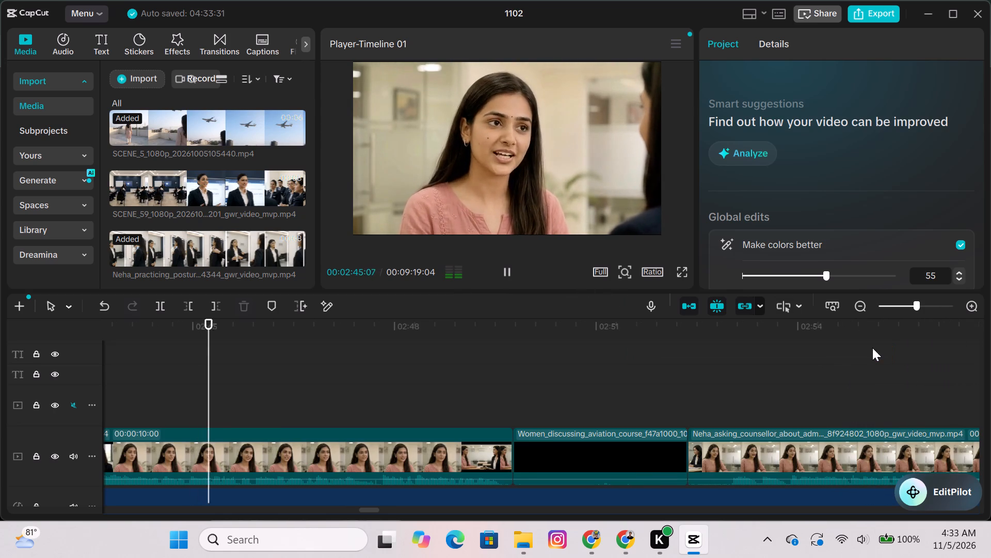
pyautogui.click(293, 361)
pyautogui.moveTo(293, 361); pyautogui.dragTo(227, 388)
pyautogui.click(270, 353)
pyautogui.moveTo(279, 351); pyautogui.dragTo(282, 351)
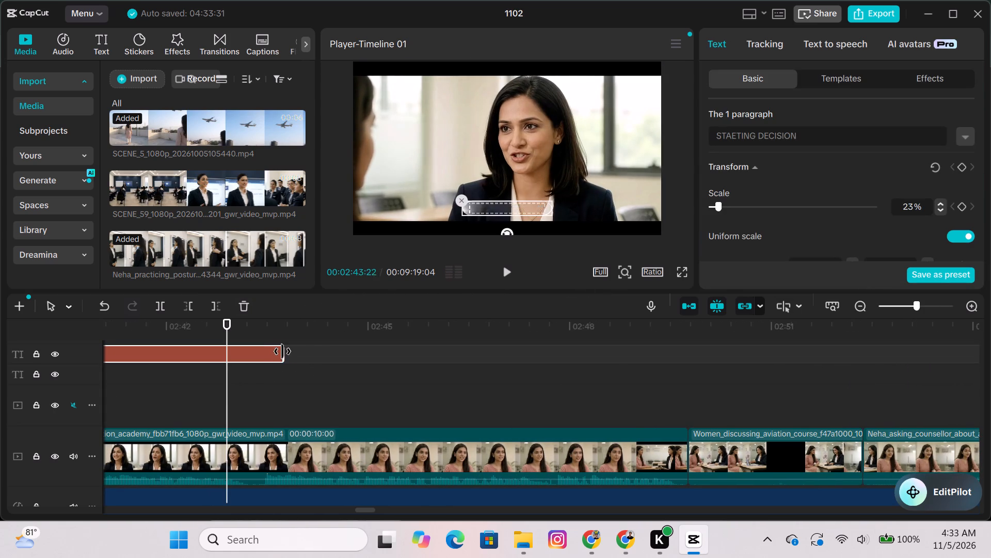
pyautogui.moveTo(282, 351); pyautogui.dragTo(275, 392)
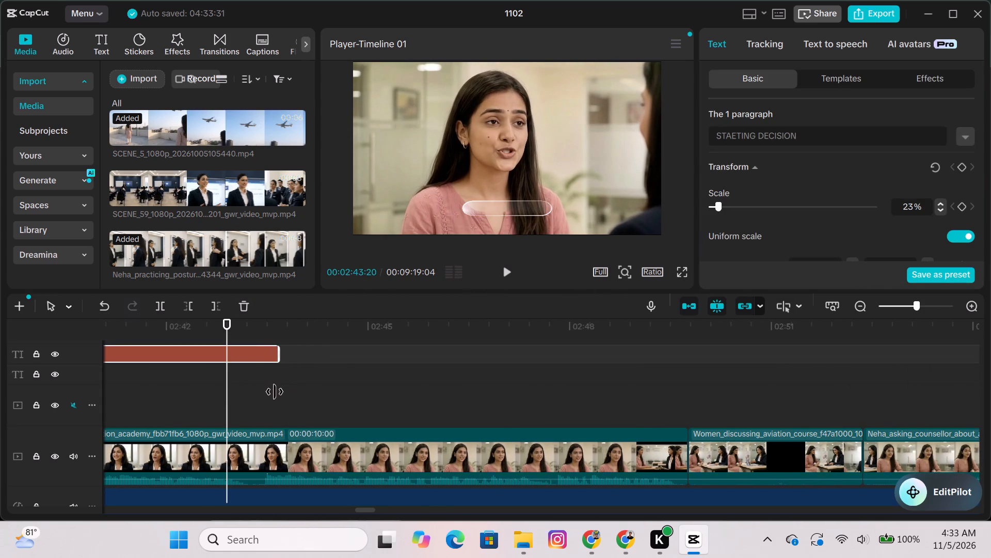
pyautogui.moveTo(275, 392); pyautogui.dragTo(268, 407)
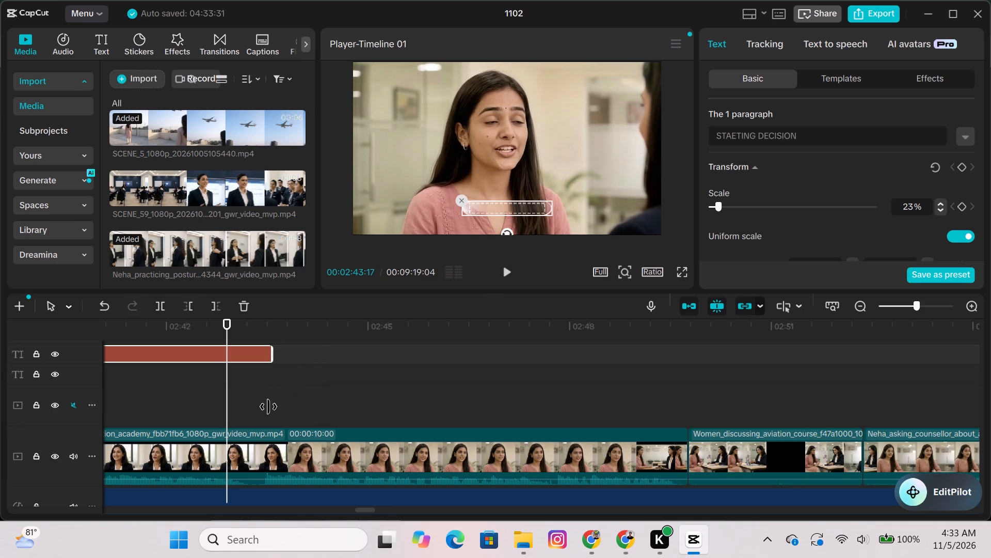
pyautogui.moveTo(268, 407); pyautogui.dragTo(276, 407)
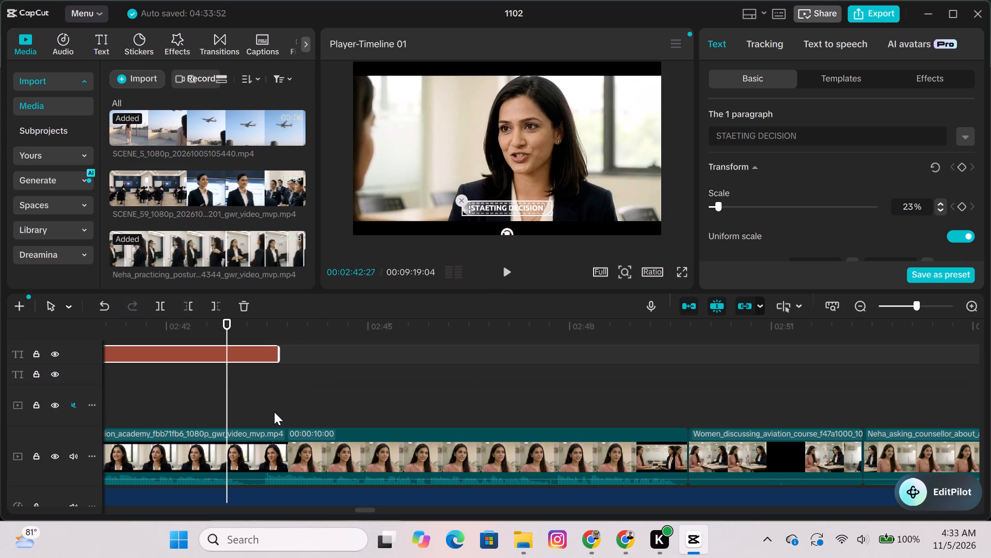
# Review the title's ending and shorten the STAETING DECISION clip so it ends at about 02:43:00.
pyautogui.click(274, 412)
pyautogui.click(261, 378)
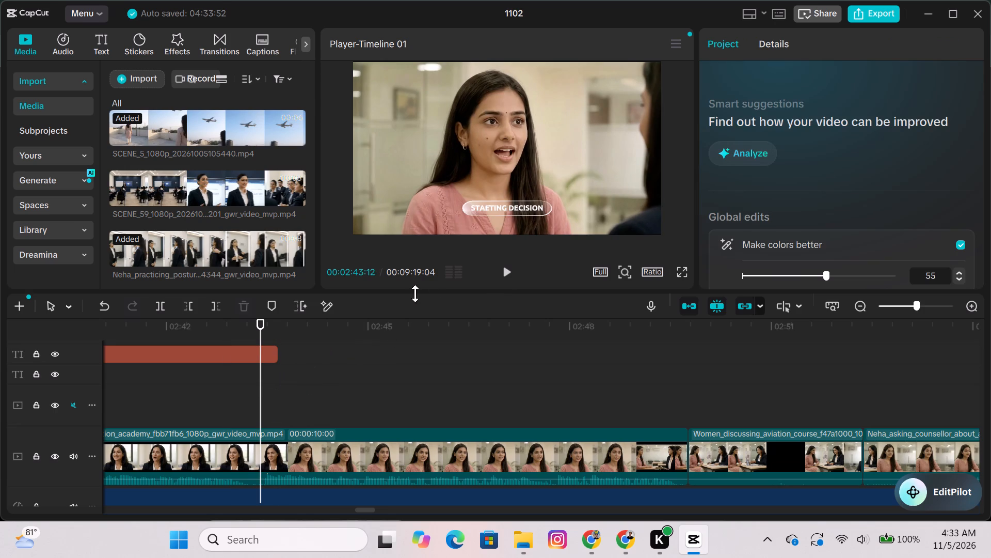
pyautogui.click(500, 278)
pyautogui.click(504, 277)
pyautogui.click(196, 392)
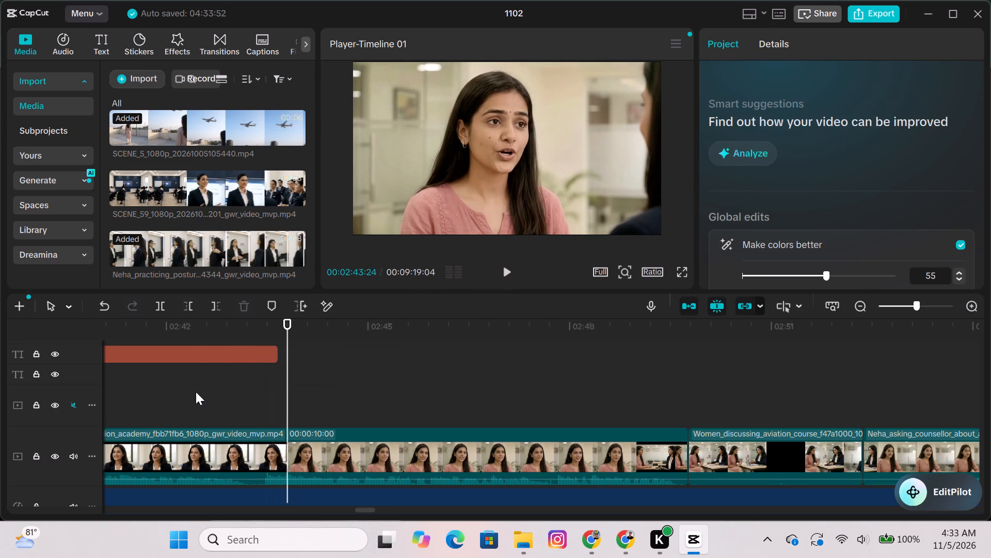
pyautogui.click(267, 345)
pyautogui.moveTo(277, 346); pyautogui.dragTo(234, 378)
# Play on past the title and delete the Student_deciding_future_in_academy overlay clip around 02:48.
pyautogui.click(214, 380)
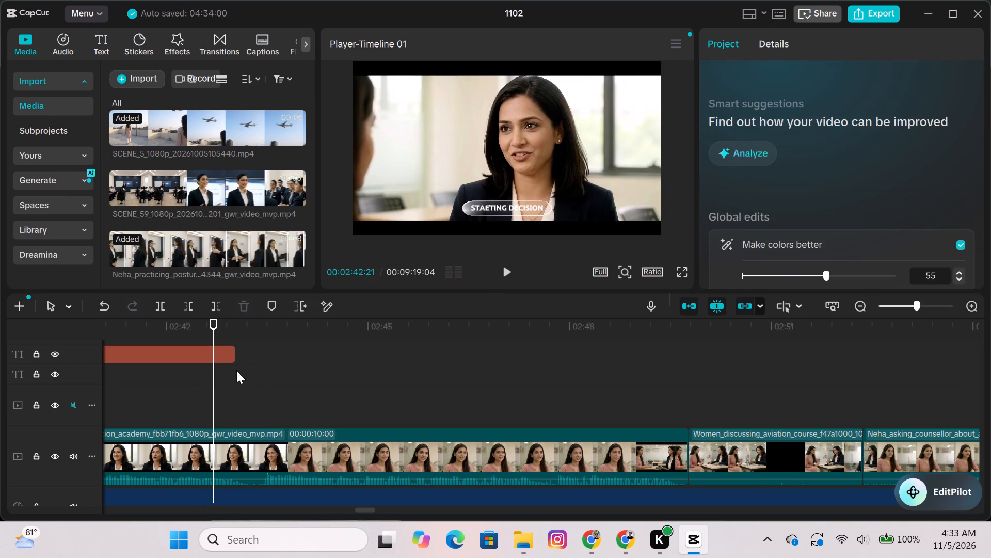
pyautogui.click(503, 276)
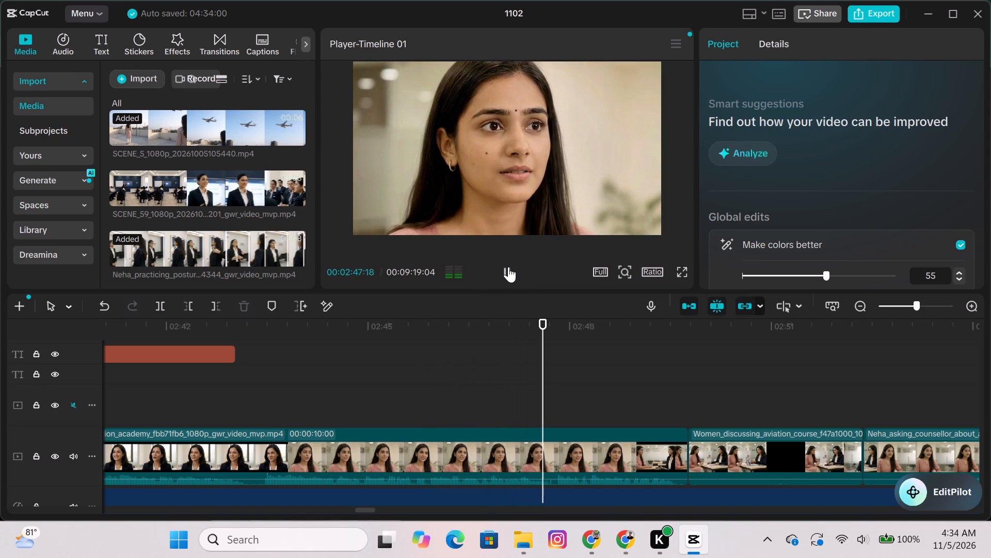
pyautogui.click(508, 267)
pyautogui.scroll(3, 525, 389)
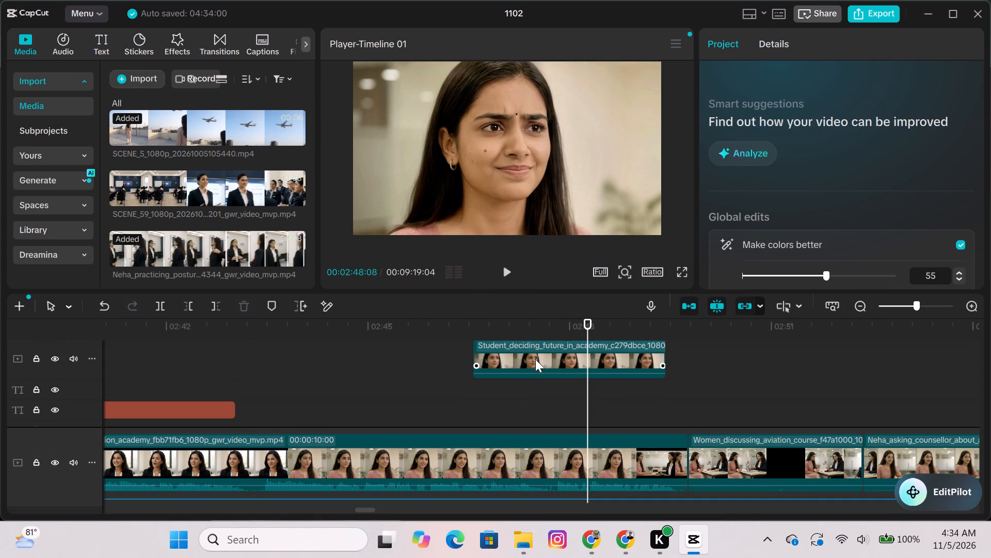
pyautogui.click(500, 269)
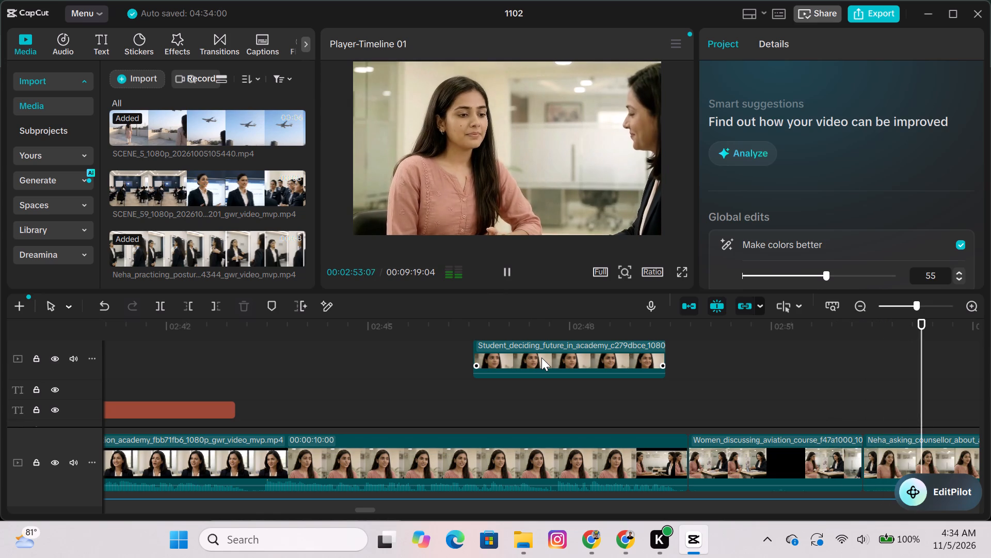
pyautogui.click(412, 408)
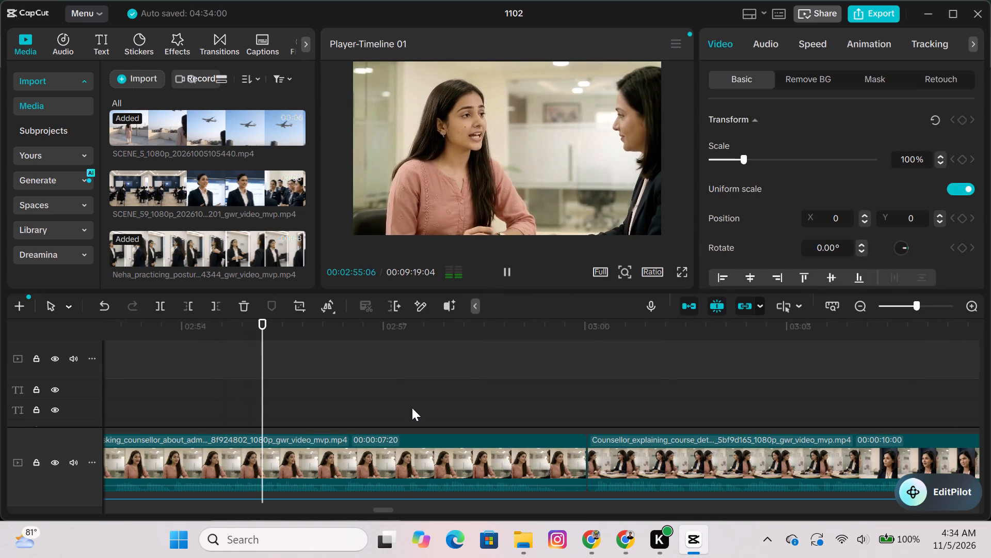
pyautogui.moveTo(412, 408); pyautogui.dragTo(359, 394)
pyautogui.click(371, 356)
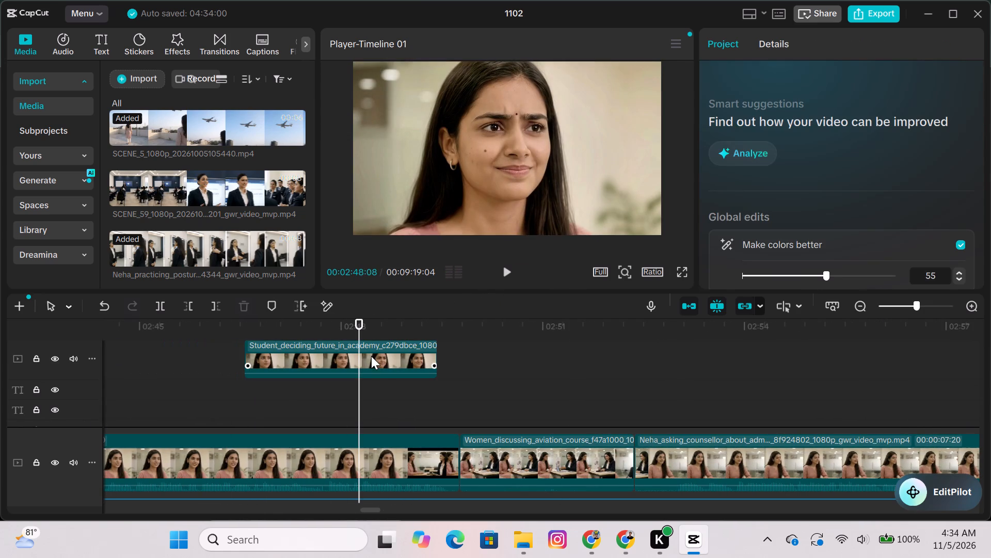
pyautogui.click(239, 303)
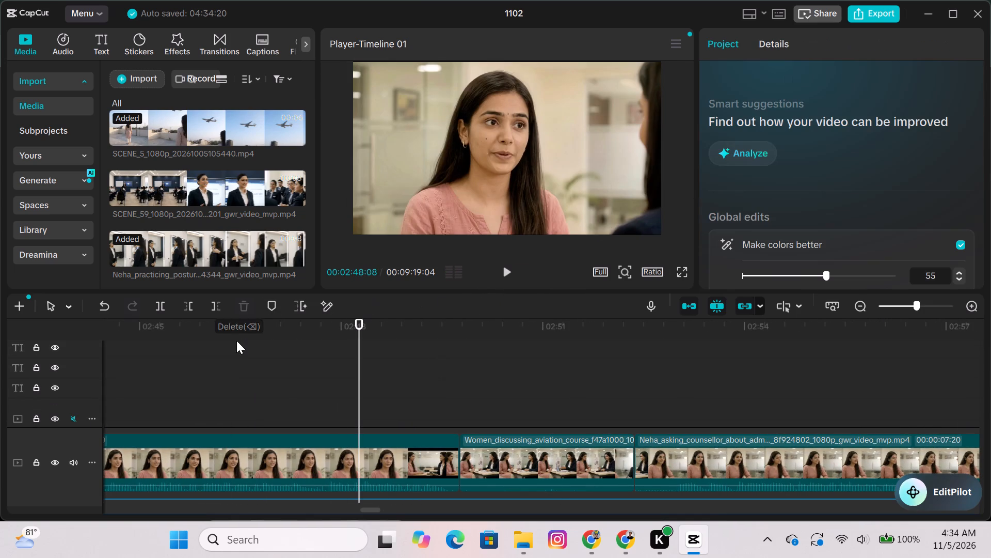
# Play back the timeline from about 02:46 to 03:24 to review the counselling scenes.
pyautogui.click(236, 344)
pyautogui.click(500, 272)
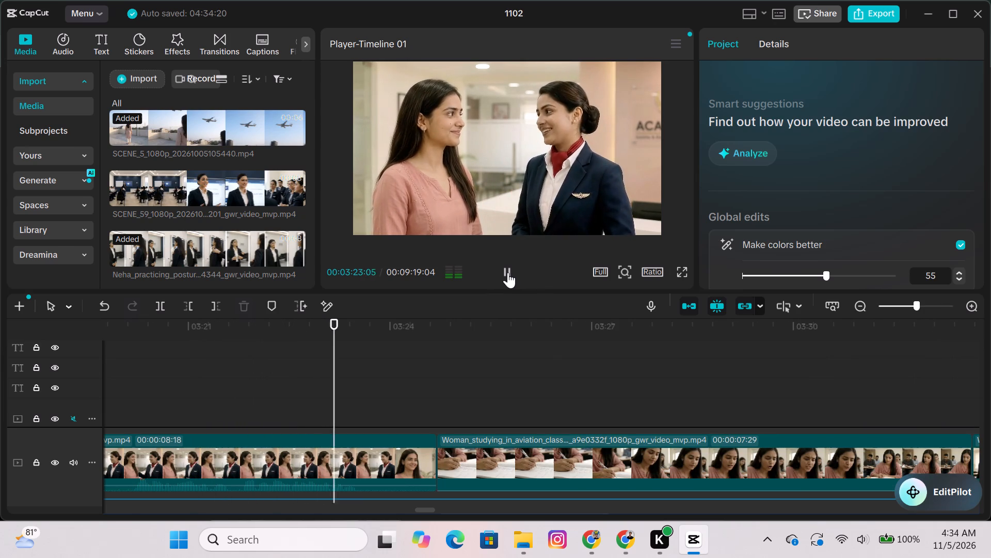
pyautogui.click(508, 272)
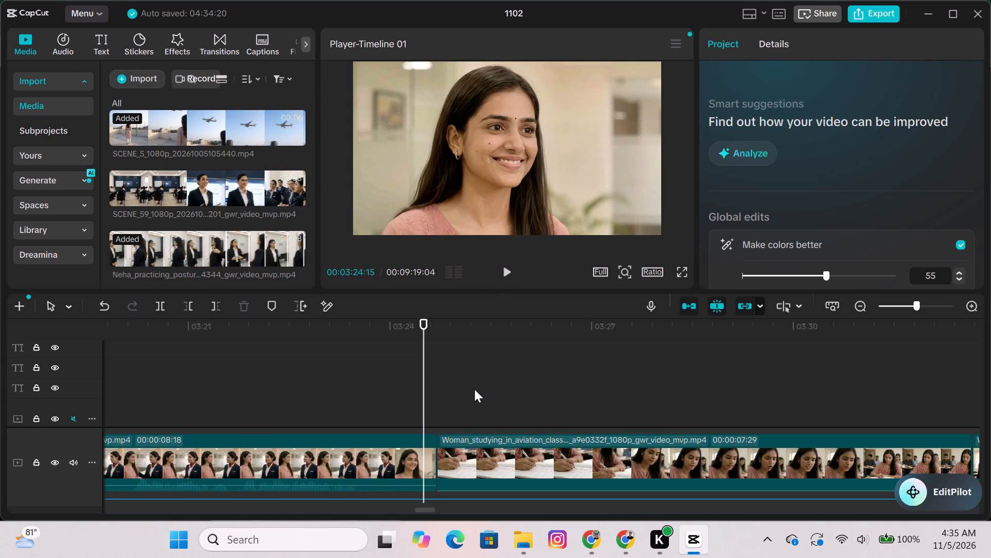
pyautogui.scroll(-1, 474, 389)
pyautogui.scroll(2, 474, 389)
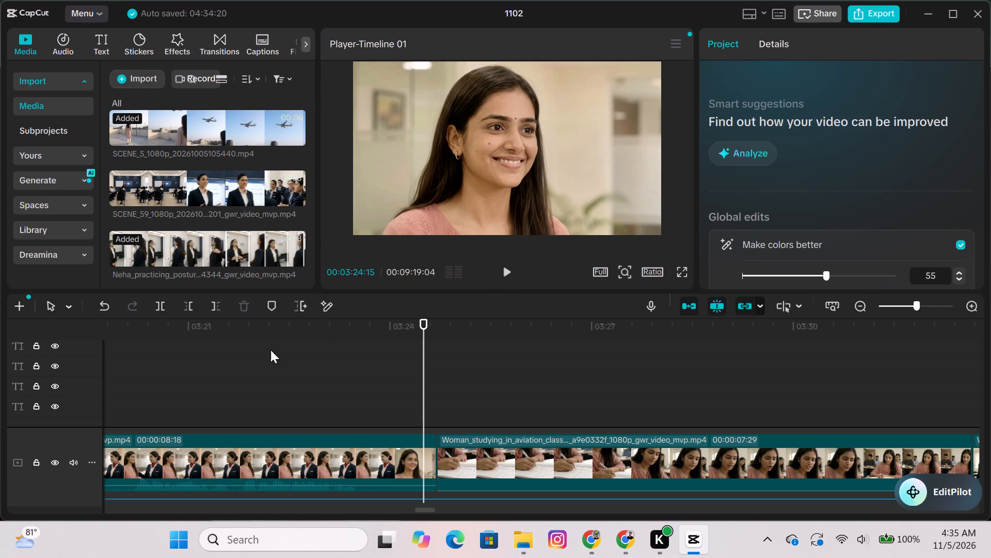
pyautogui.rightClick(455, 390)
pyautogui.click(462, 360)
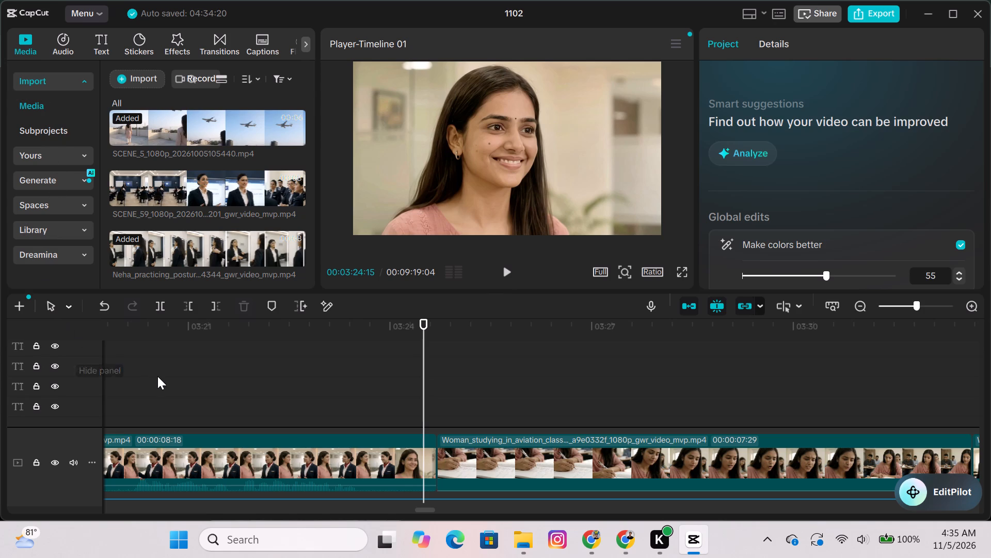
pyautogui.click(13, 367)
# Copy the STAETING DECISION title clip from around 02:41 on the timeline.
pyautogui.click(77, 367)
pyautogui.click(148, 380)
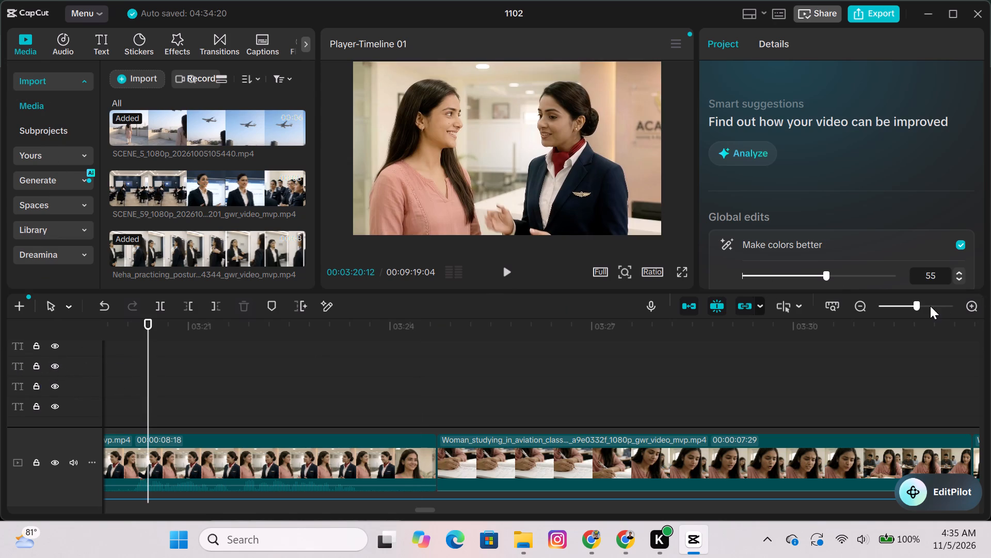
pyautogui.click(907, 307)
pyautogui.click(151, 379)
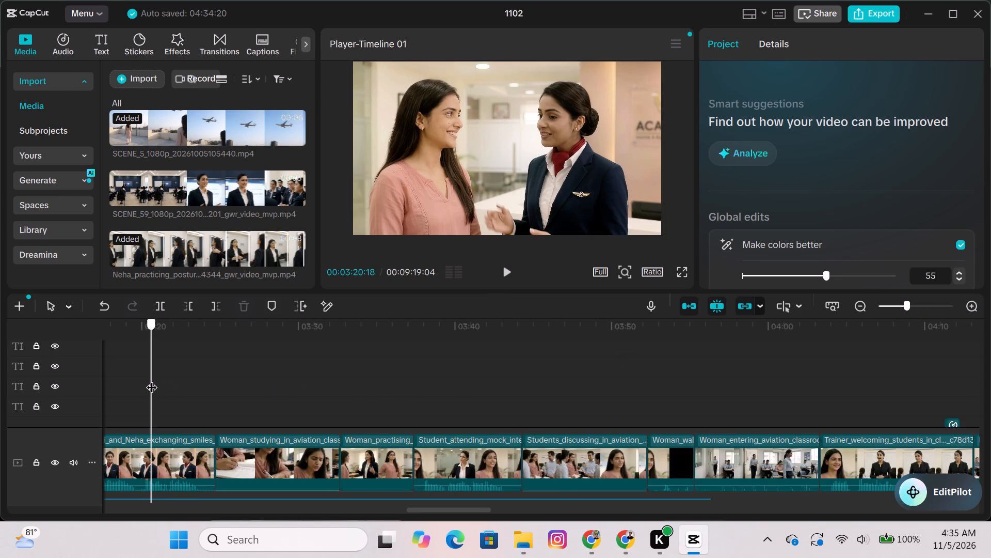
pyautogui.moveTo(151, 379); pyautogui.dragTo(690, 385)
pyautogui.rightClick(690, 385)
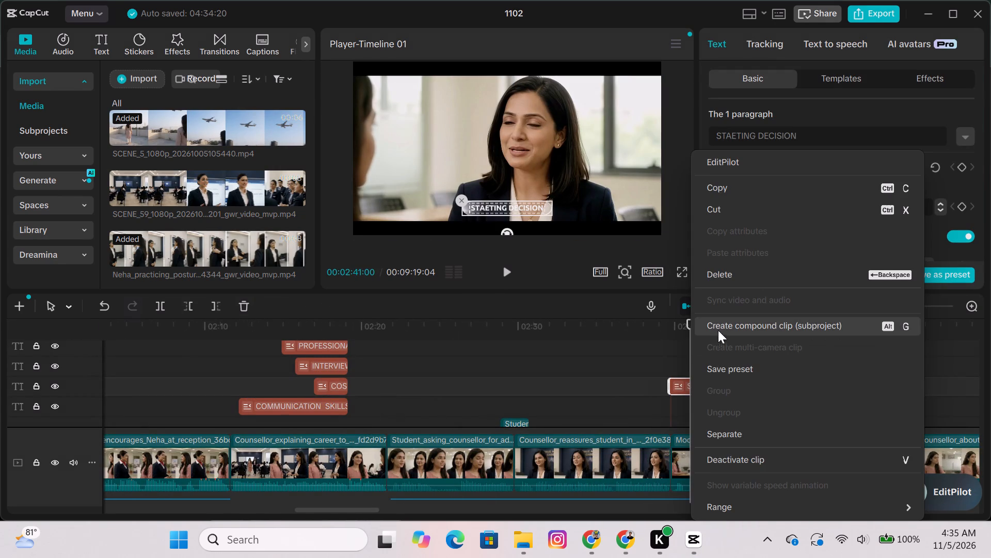
pyautogui.click(712, 184)
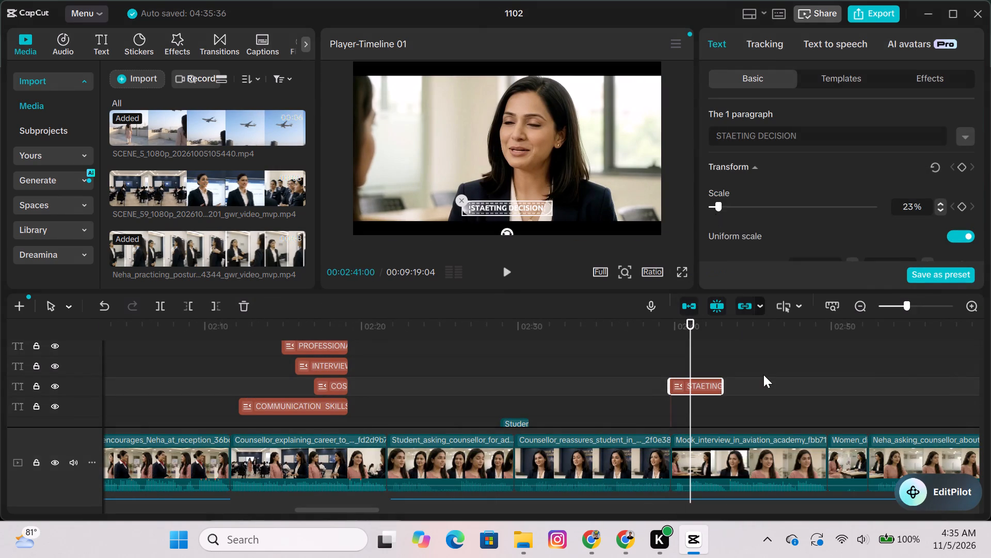
# Paste the copied title at about 03:24:21, at the start of the Woman_studying_in_aviation_class clip.
pyautogui.click(763, 375)
pyautogui.moveTo(763, 375); pyautogui.dragTo(934, 375)
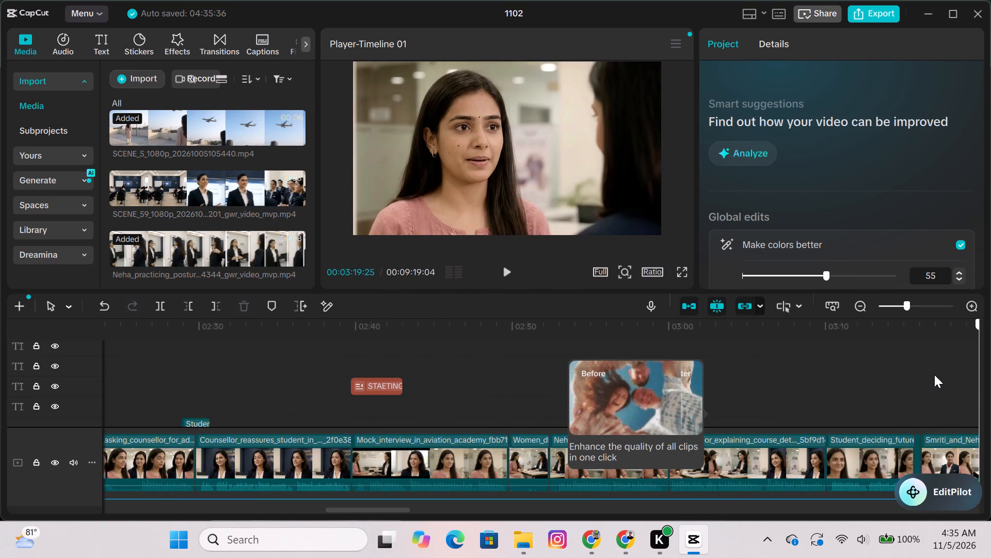
pyautogui.moveTo(934, 375); pyautogui.dragTo(786, 402)
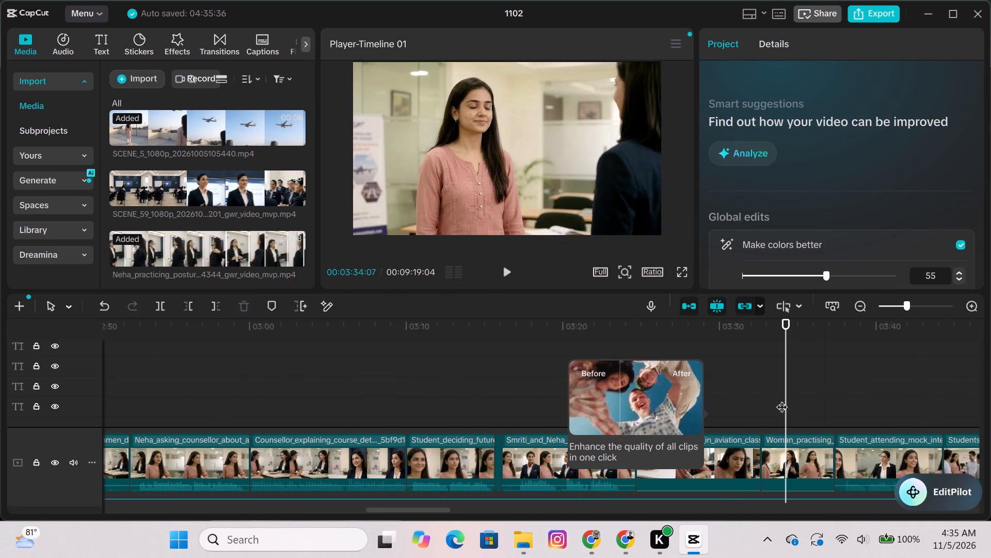
pyautogui.click(731, 432)
pyautogui.click(731, 445)
pyautogui.click(706, 450)
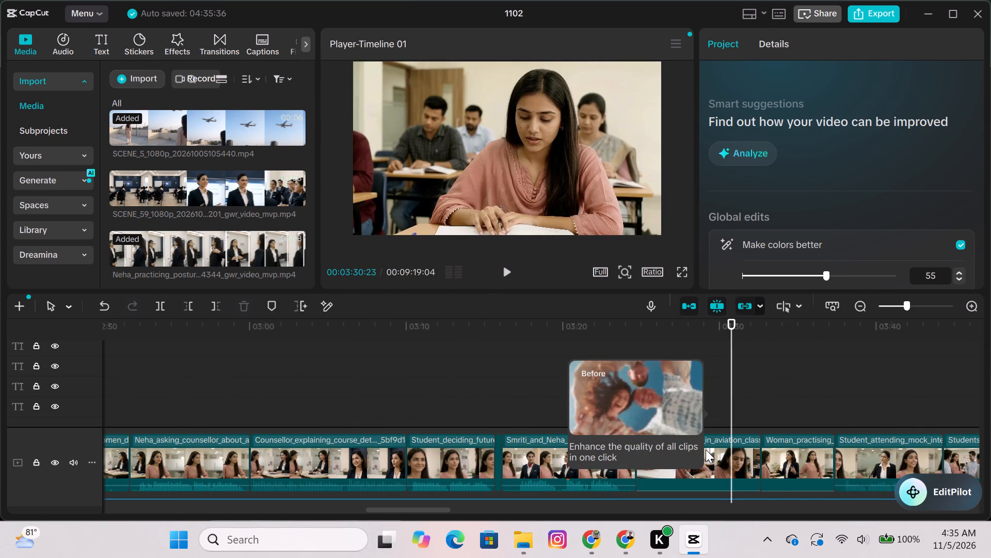
pyautogui.click(728, 457)
pyautogui.click(751, 444)
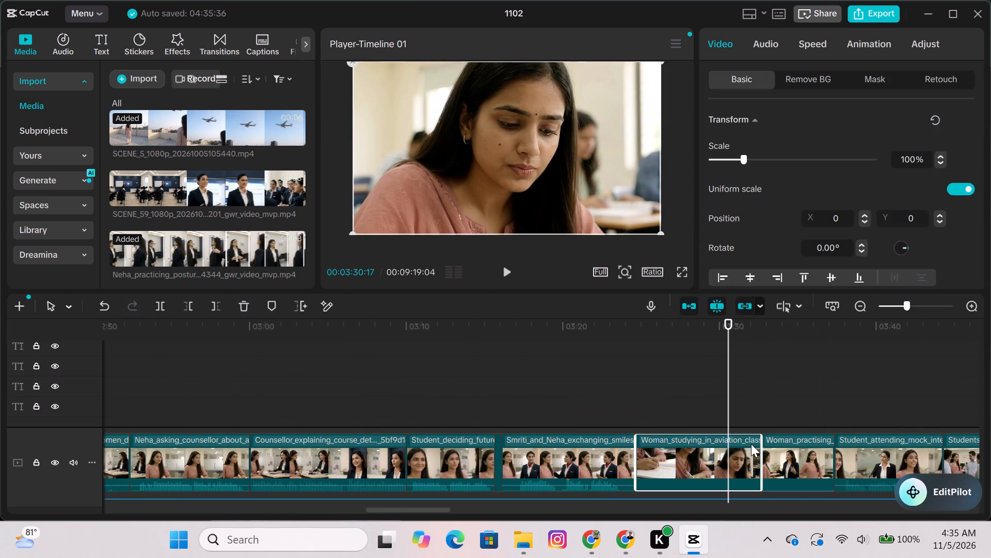
pyautogui.doubleClick(642, 413)
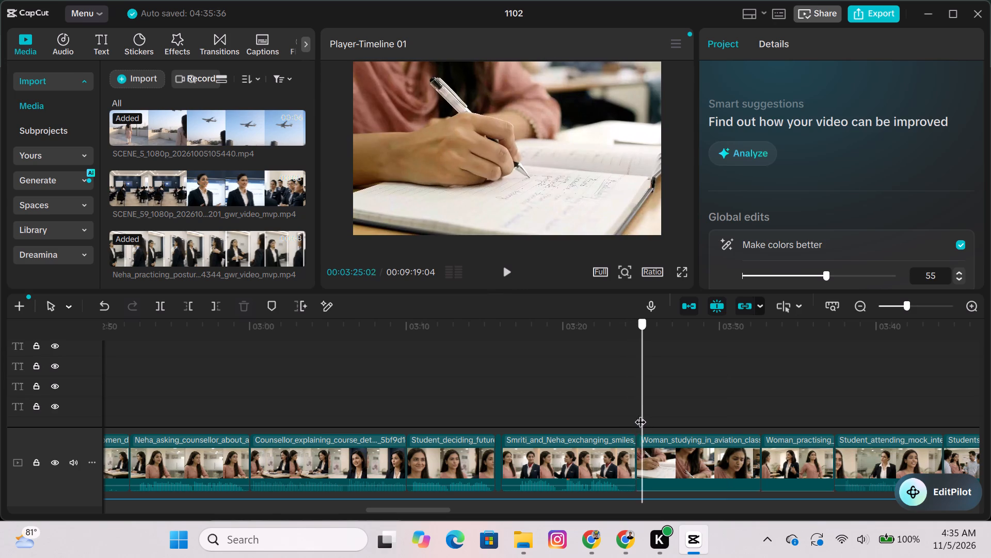
pyautogui.rightClick(639, 388)
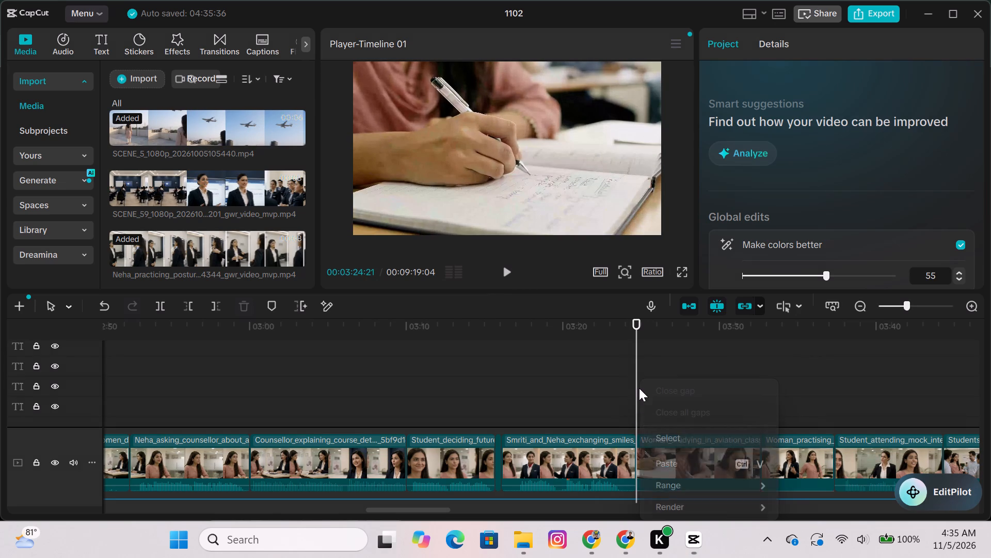
pyautogui.click(656, 467)
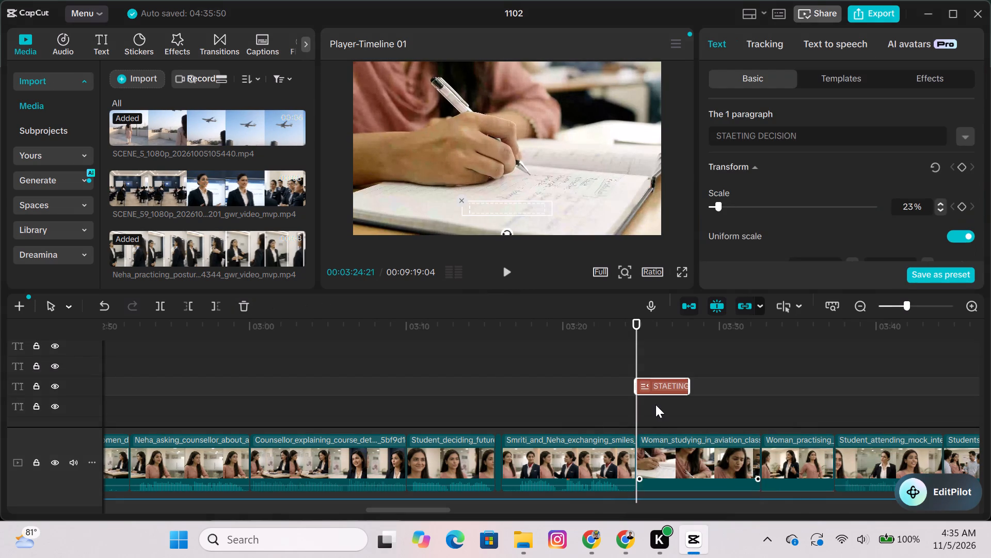
# Replace the pasted title's text with QUALIFYING TEST.
pyautogui.click(807, 131)
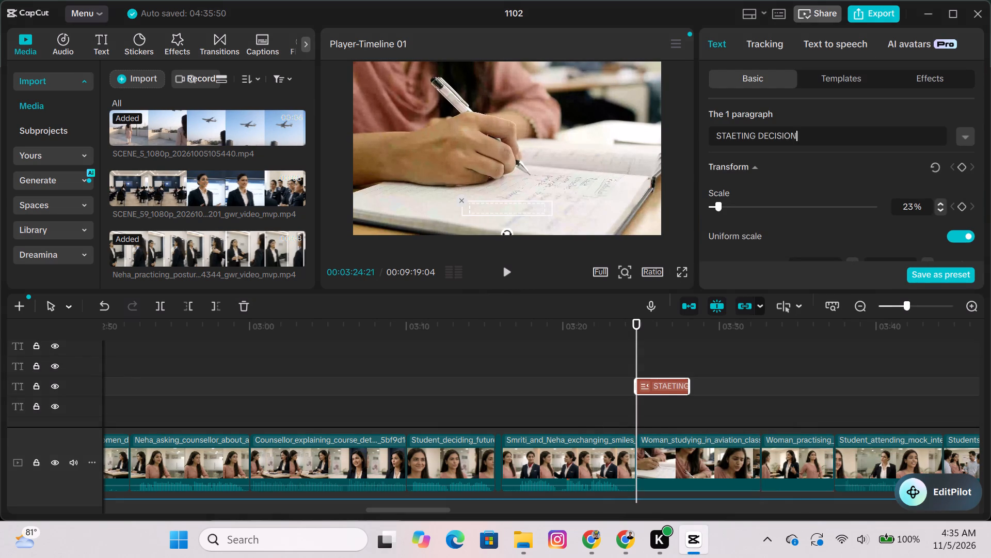
pyautogui.press('BackSpace')
pyautogui.press('BackSpace')
pyautogui.press('BackSpace')
pyautogui.press('BackSpace')
pyautogui.press('BackSpace')
pyautogui.press('BackSpace')
pyautogui.press('BackSpace')
pyautogui.press('BackSpace')
pyautogui.press('BackSpace')
pyautogui.press('BackSpace')
pyautogui.press('BackSpace')
pyautogui.press('BackSpace')
pyautogui.press('BackSpace')
pyautogui.press('BackSpace')
pyautogui.press('BackSpace')
pyautogui.press('BackSpace')
pyautogui.press('BackSpace')
pyautogui.press('BackSpace')
pyautogui.press('BackSpace')
pyautogui.press('BackSpace')
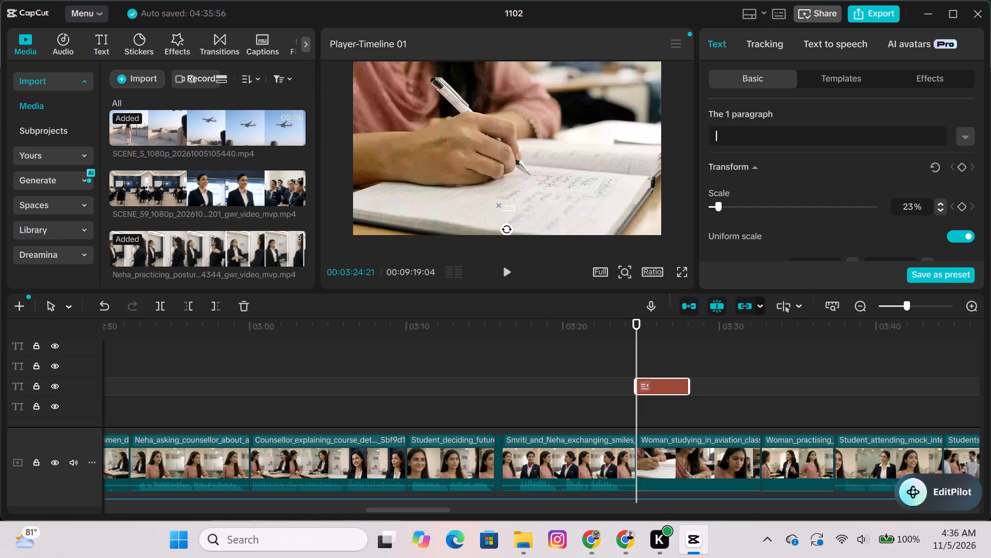
pyautogui.press('q')
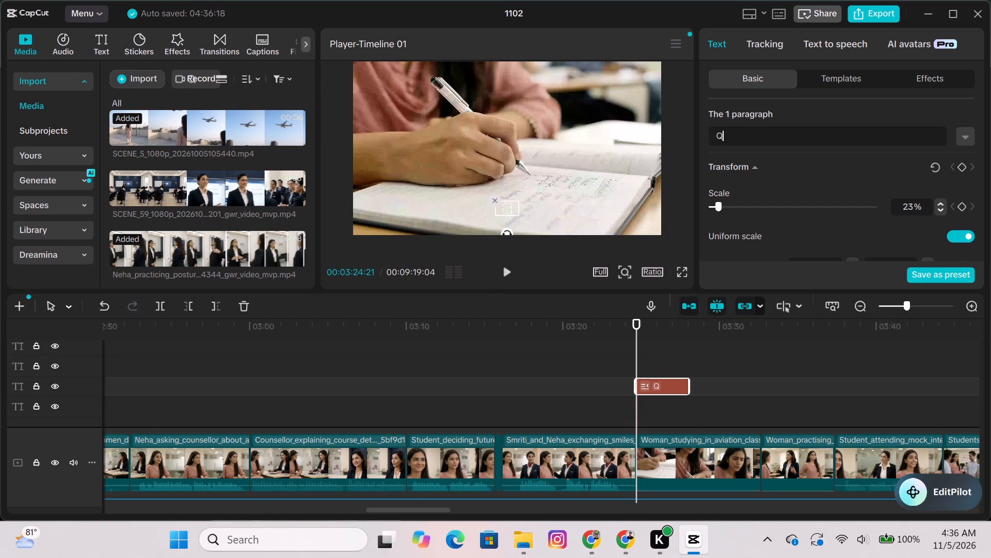
pyautogui.write('UA')
pyautogui.write('LIFYING')
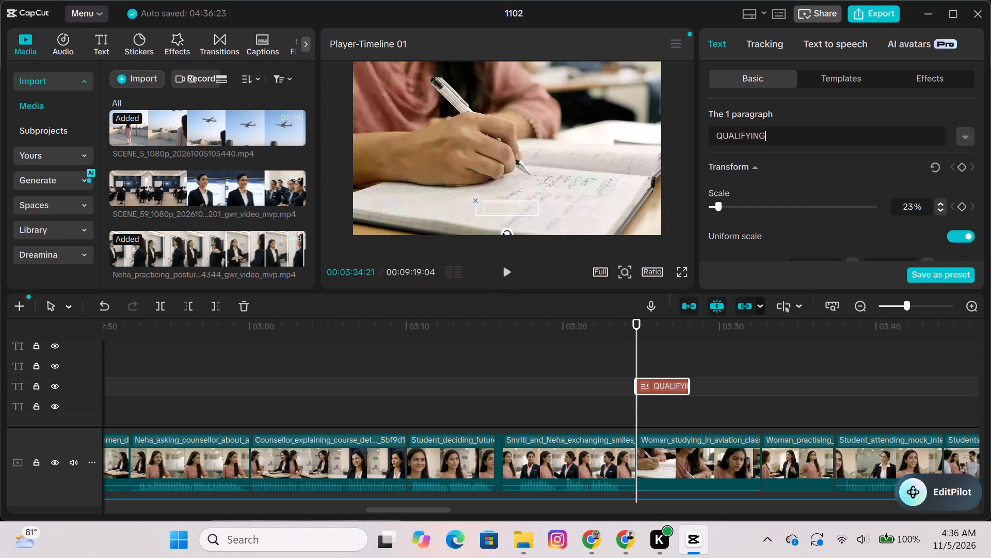
pyautogui.press('space')
pyautogui.write('TEST')
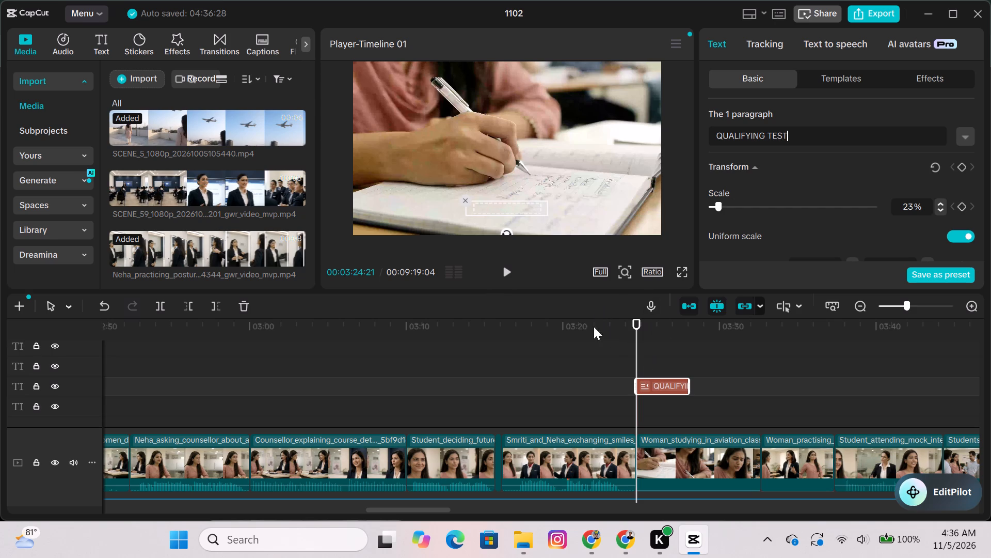
# Preview the QUALIFYING TEST title and change its text colour, trying yellow F4C70F before choosing light grey B3B3B3.
pyautogui.click(508, 275)
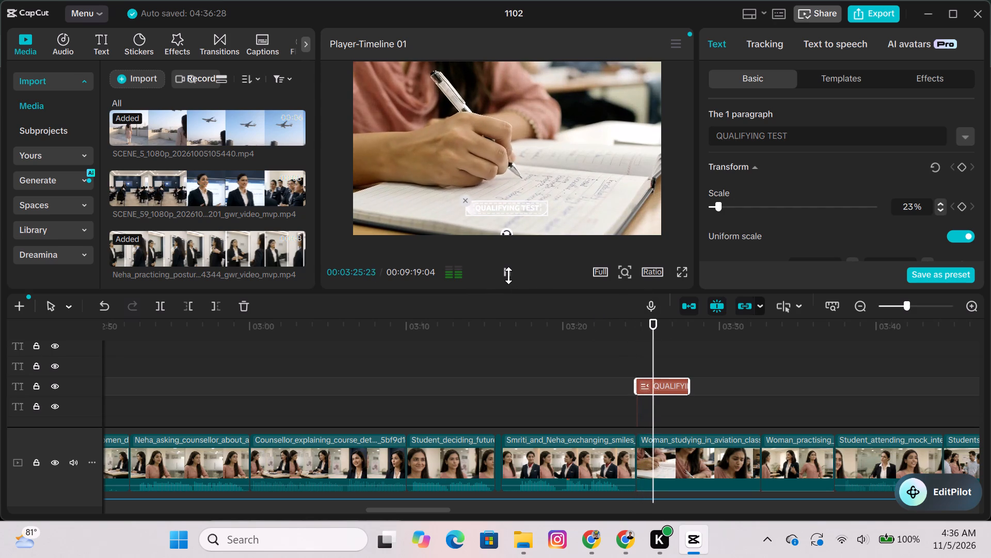
pyautogui.click(508, 275)
pyautogui.scroll(-2, 802, 197)
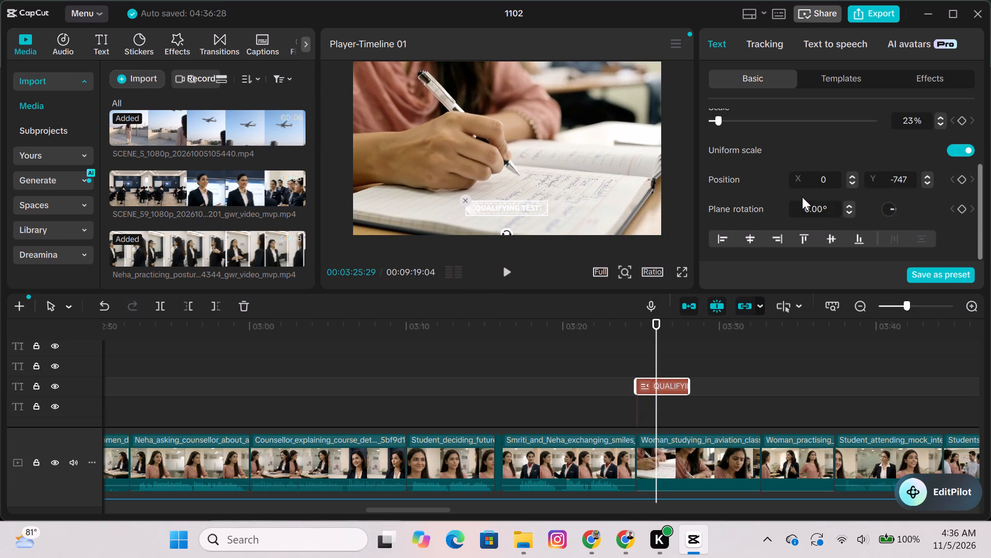
pyautogui.scroll(-2, 802, 197)
pyautogui.scroll(4, 805, 195)
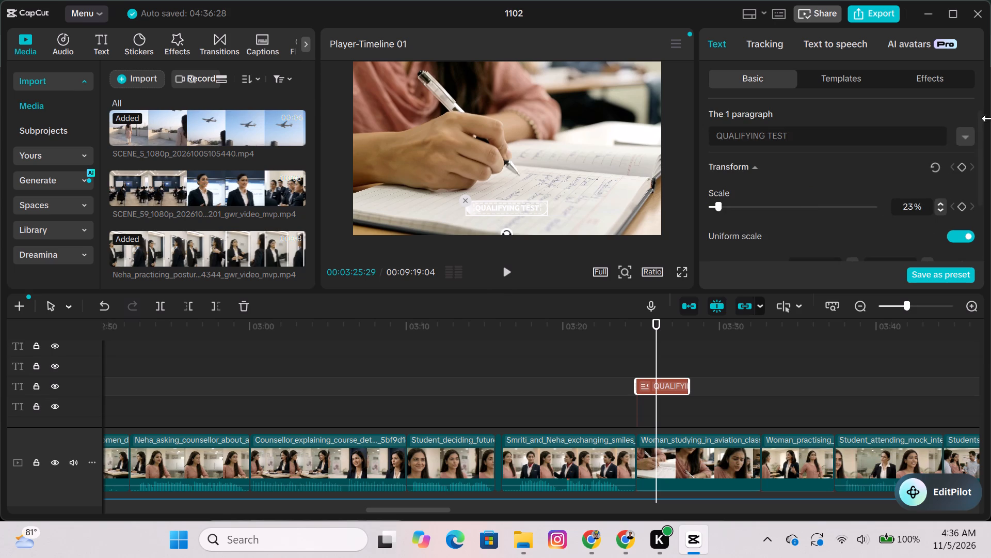
pyautogui.click(960, 140)
pyautogui.scroll(-1, 866, 184)
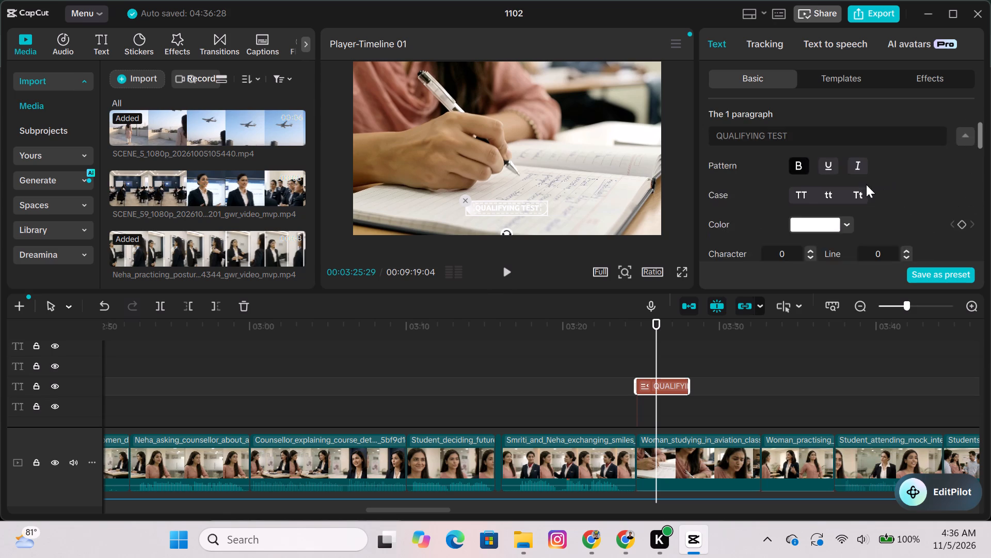
pyautogui.scroll(-1, 866, 184)
pyautogui.click(849, 158)
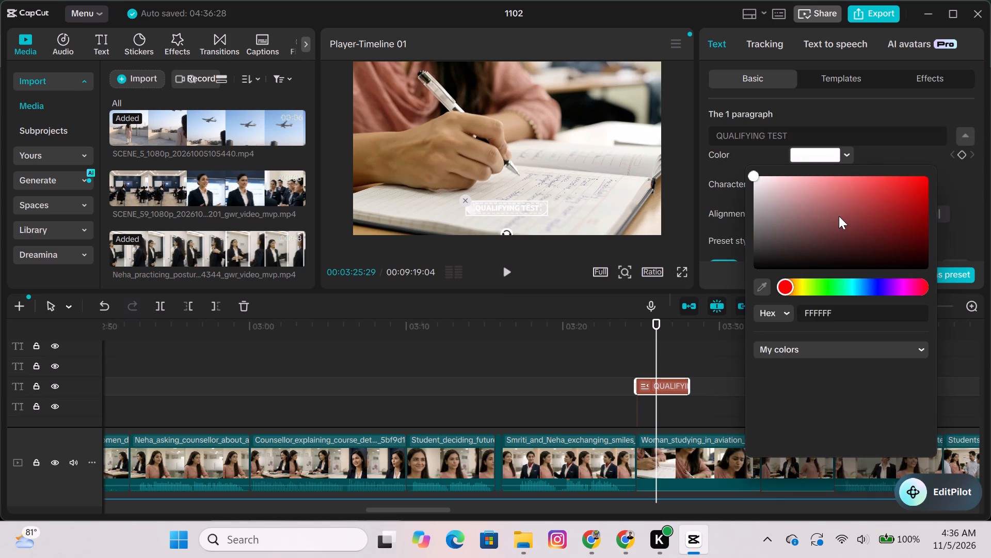
pyautogui.click(791, 196)
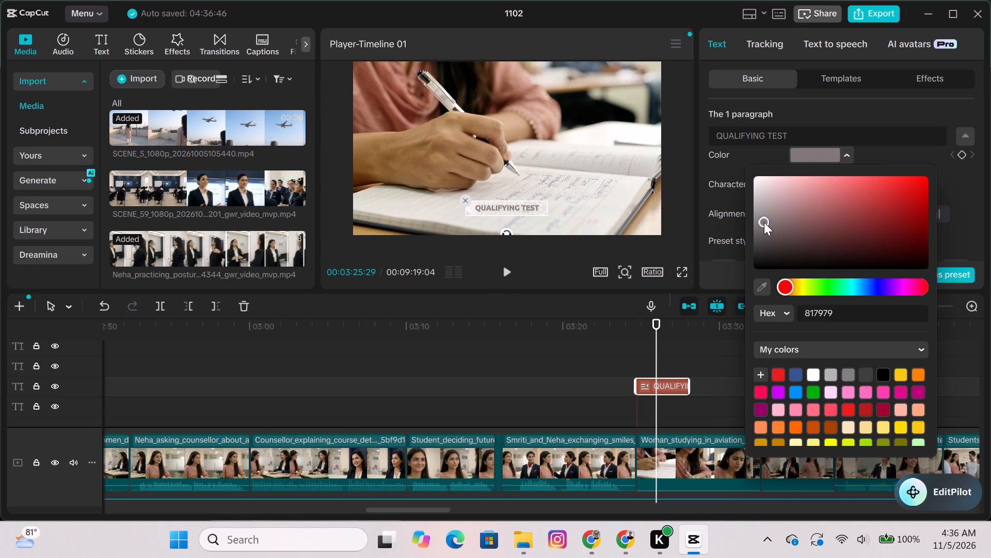
pyautogui.click(900, 369)
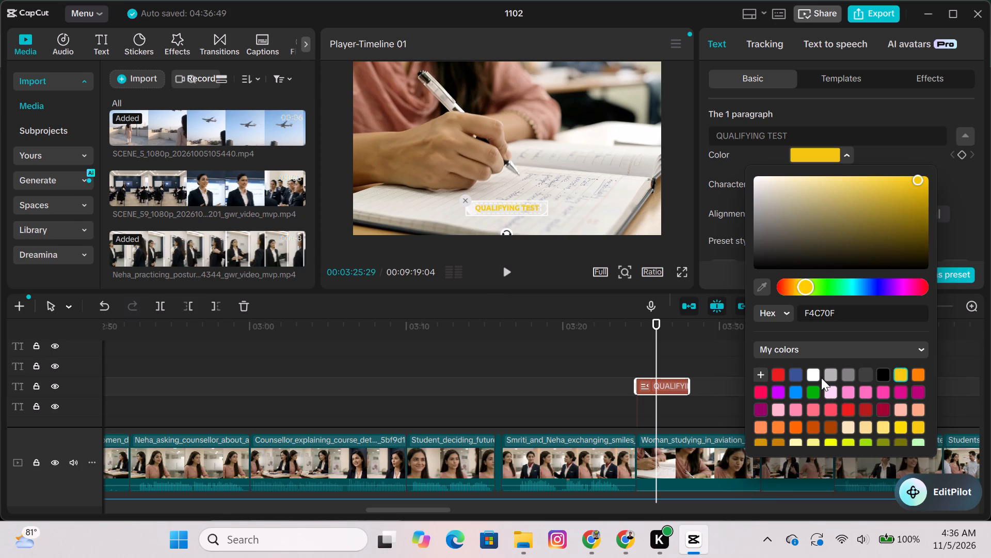
pyautogui.click(834, 374)
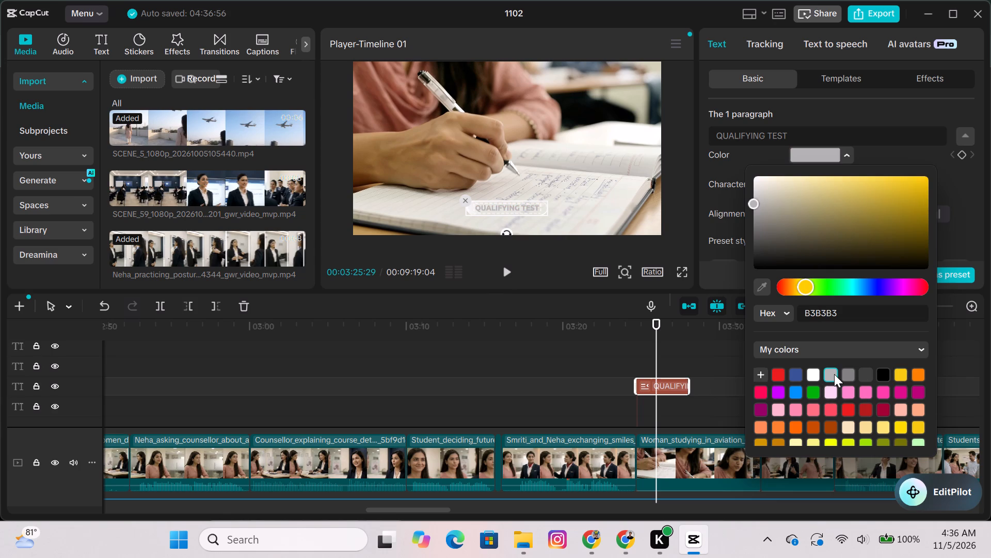
# Play back the recoloured QUALIFYING TEST title and increase its font size to 22.
pyautogui.click(624, 368)
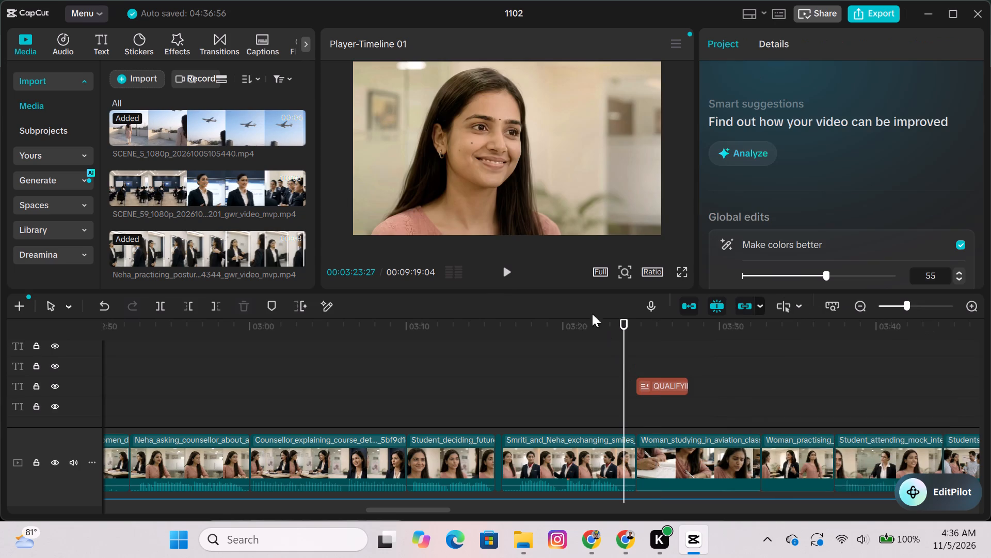
pyautogui.click(508, 268)
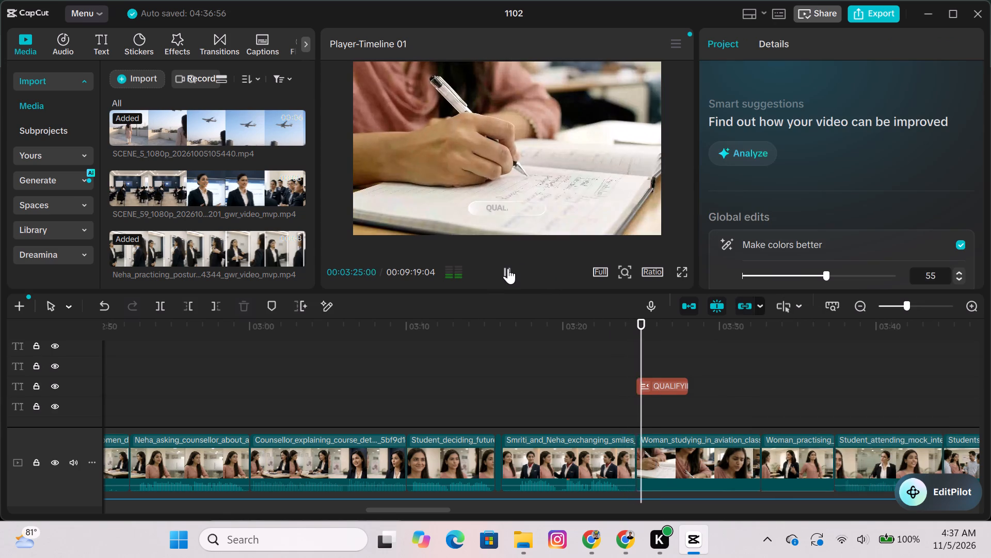
pyautogui.click(508, 268)
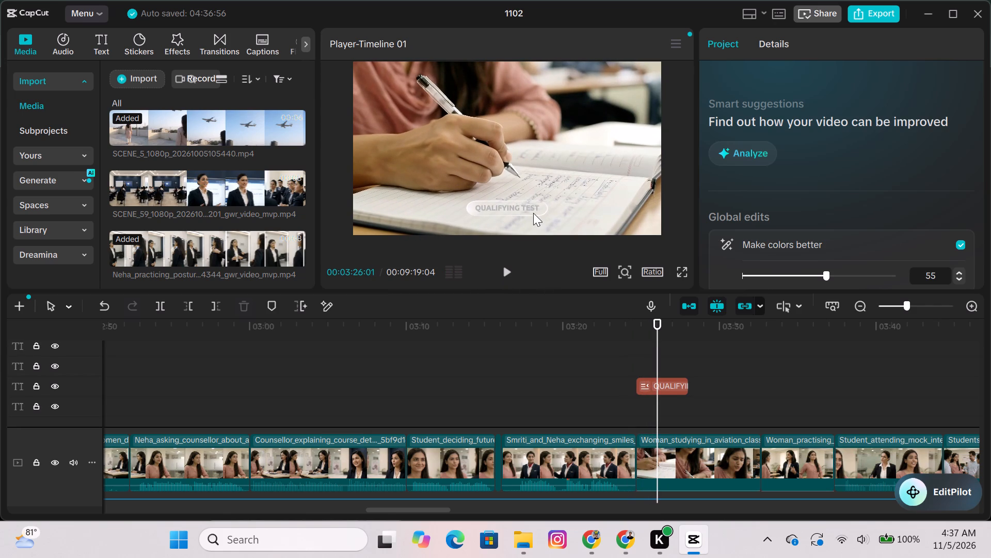
pyautogui.click(533, 213)
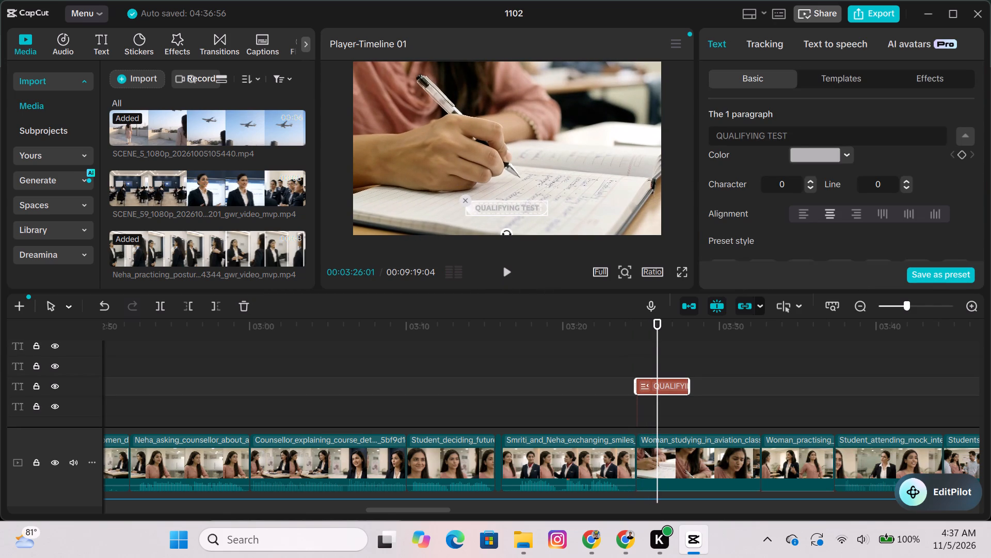
pyautogui.scroll(-2, 797, 157)
pyautogui.scroll(4, 796, 159)
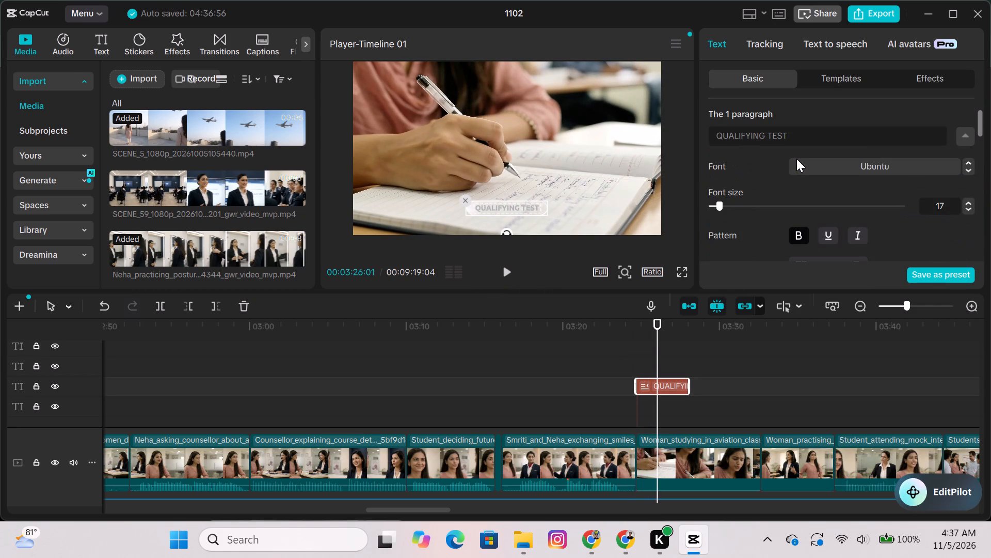
pyautogui.click(728, 206)
pyautogui.moveTo(728, 206); pyautogui.dragTo(723, 206)
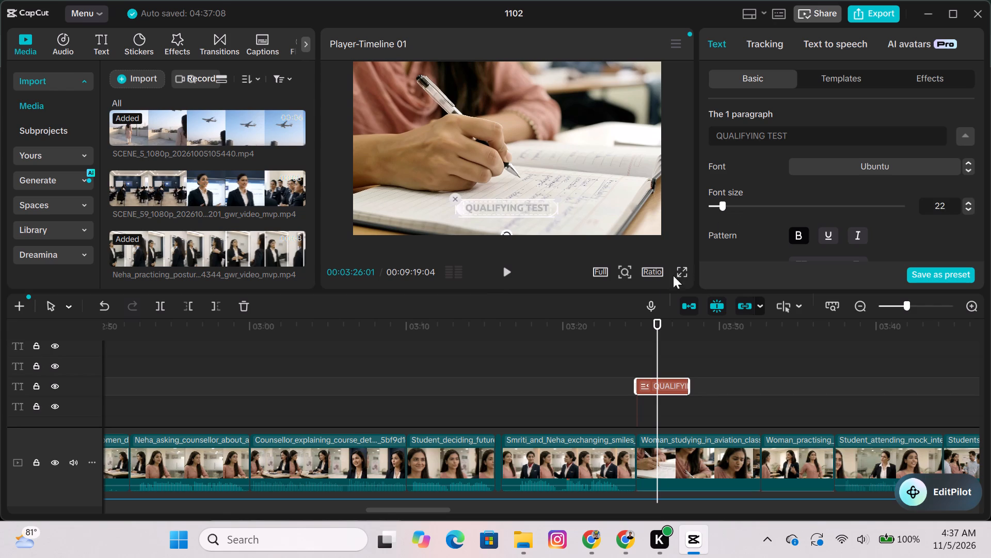
# Play past the enlarged QUALIFYING TEST title and extend its clip to end at about 03:28:27.
pyautogui.click(611, 351)
pyautogui.click(508, 274)
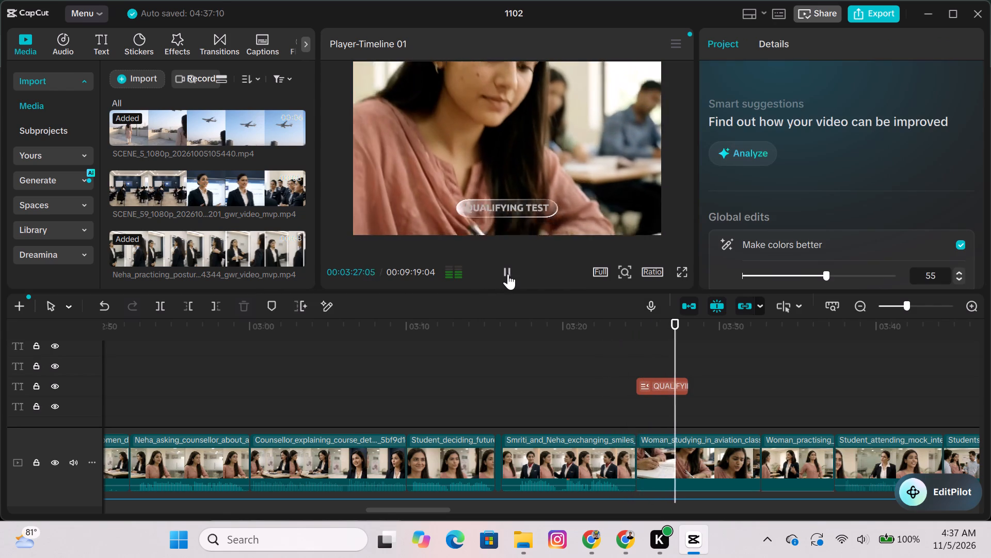
pyautogui.click(508, 274)
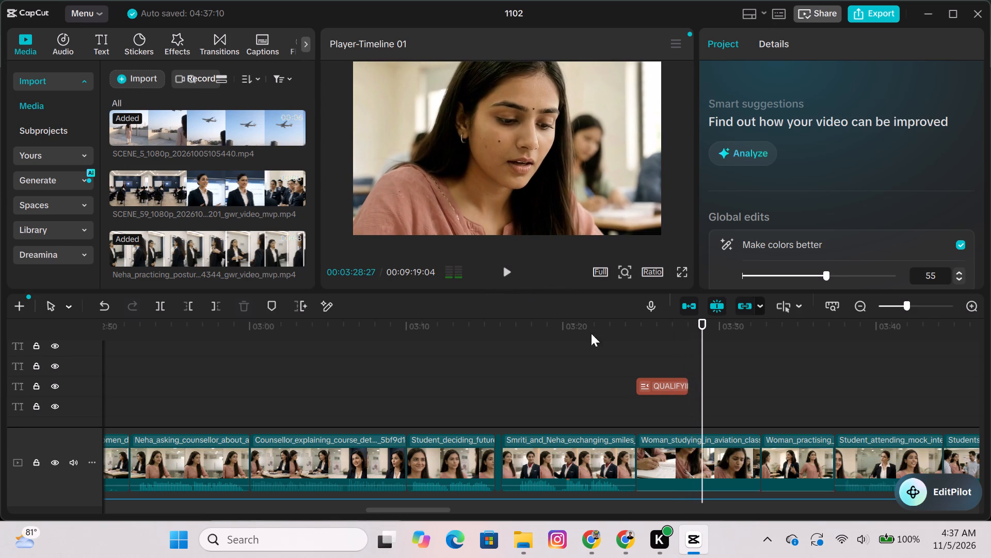
pyautogui.click(672, 379)
pyautogui.moveTo(687, 383); pyautogui.dragTo(701, 385)
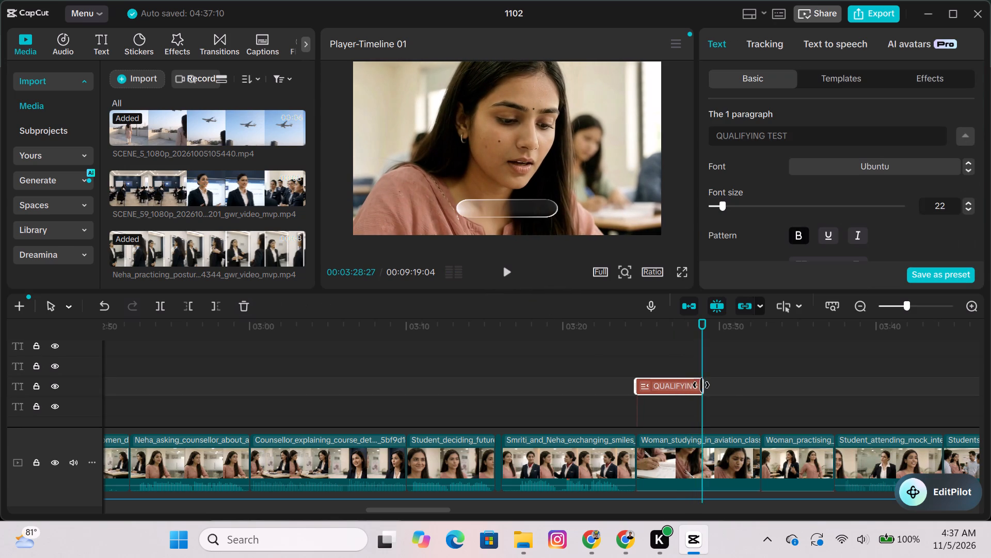
# Extend the QUALIFYING TEST title to the end of the Woman_studying_in_aviation_class clip and play it back.
pyautogui.moveTo(701, 385); pyautogui.dragTo(757, 401)
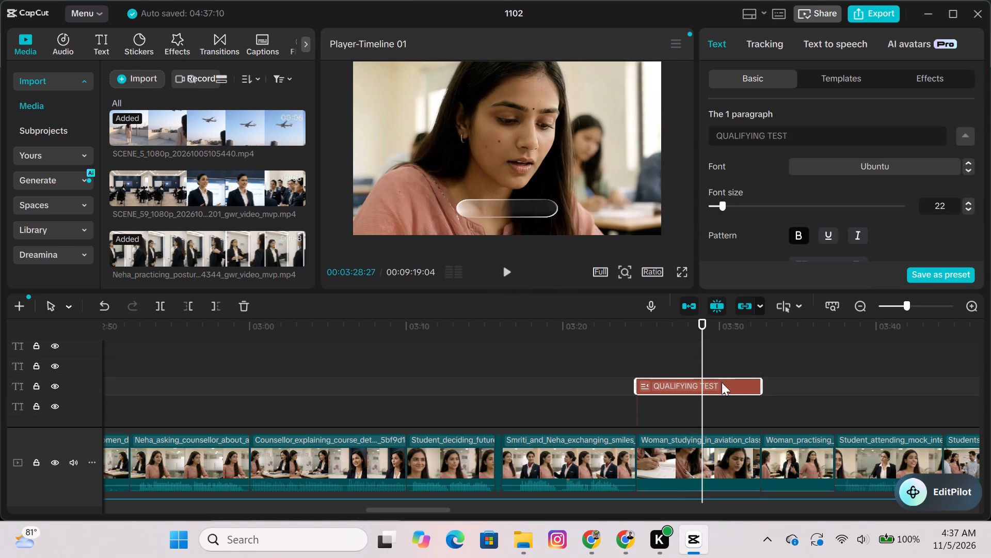
pyautogui.click(671, 357)
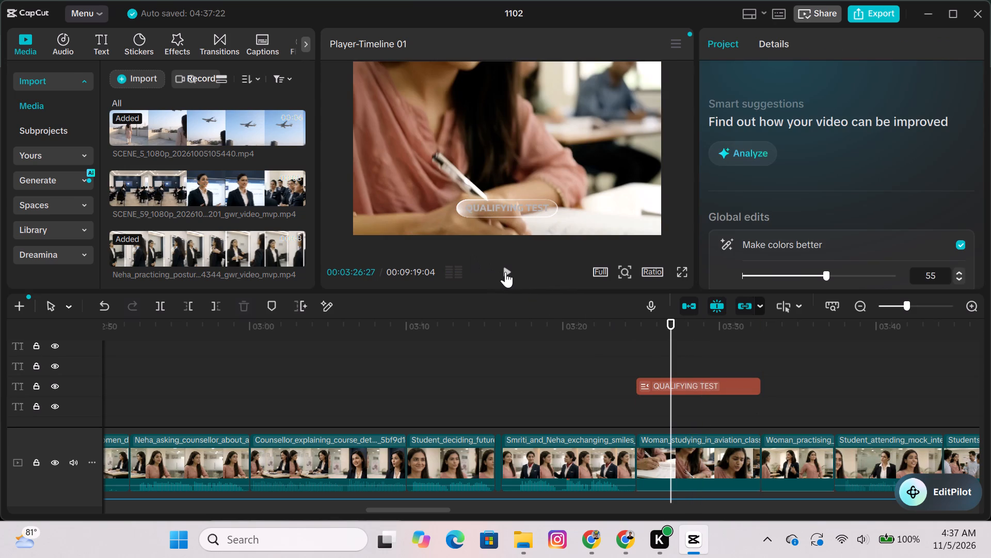
pyautogui.click(505, 272)
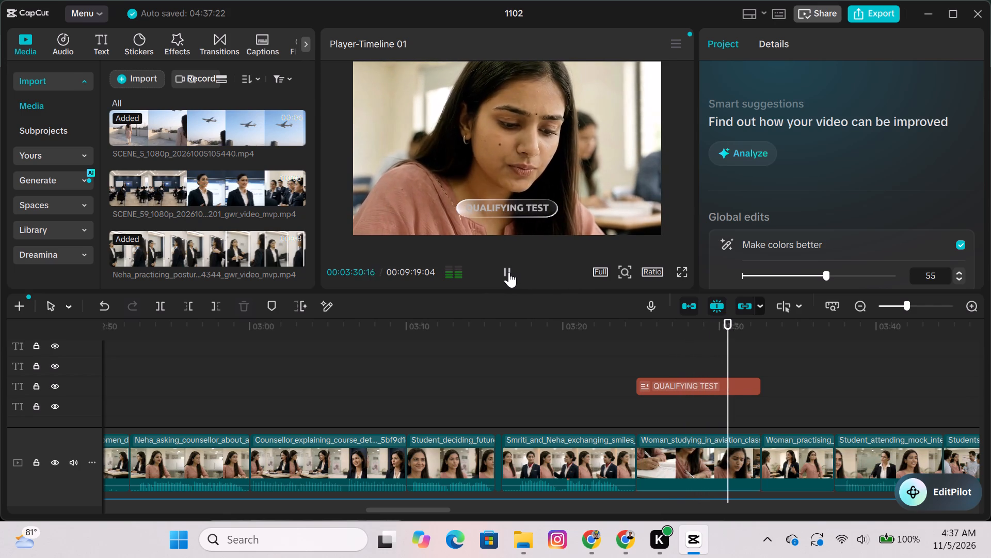
pyautogui.click(509, 272)
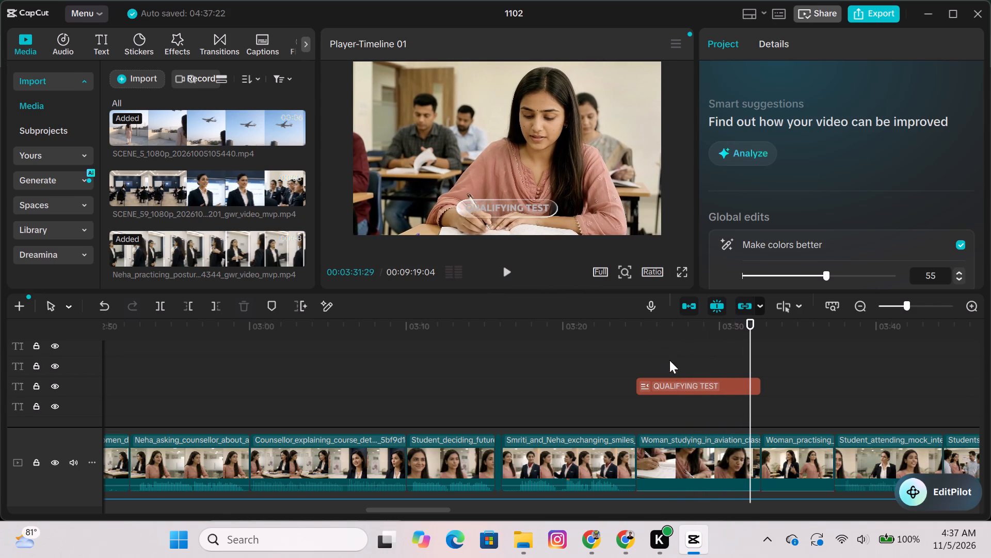
# Change the text colour of the QUALIFYING TEST title to white FFFFFF.
pyautogui.click(680, 378)
pyautogui.click(702, 386)
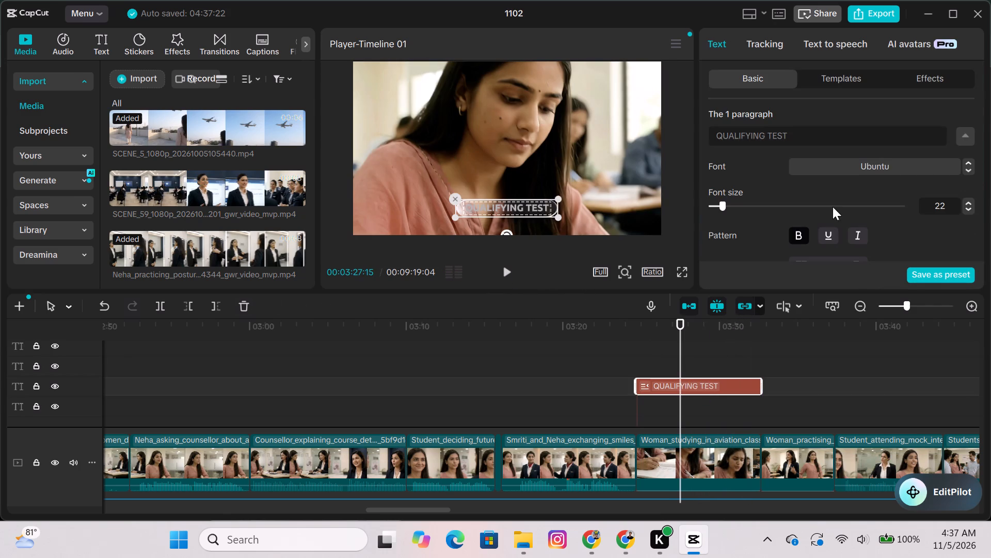
pyautogui.scroll(-2, 898, 149)
pyautogui.click(846, 154)
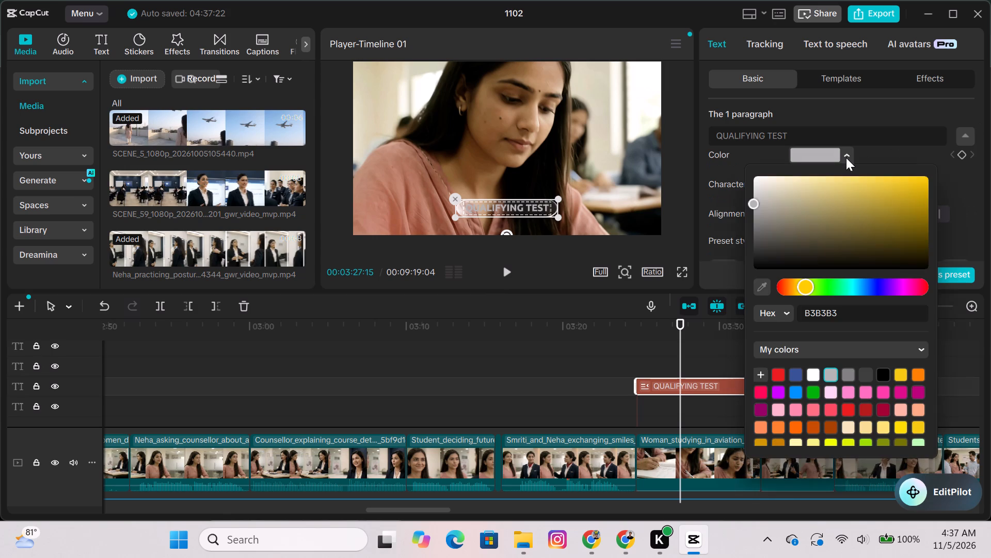
pyautogui.click(813, 374)
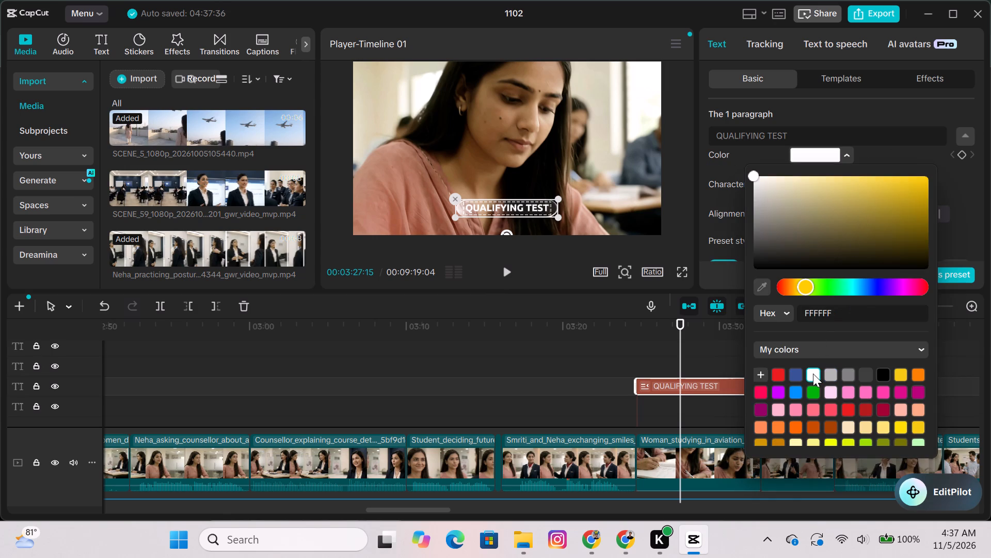
pyautogui.click(580, 369)
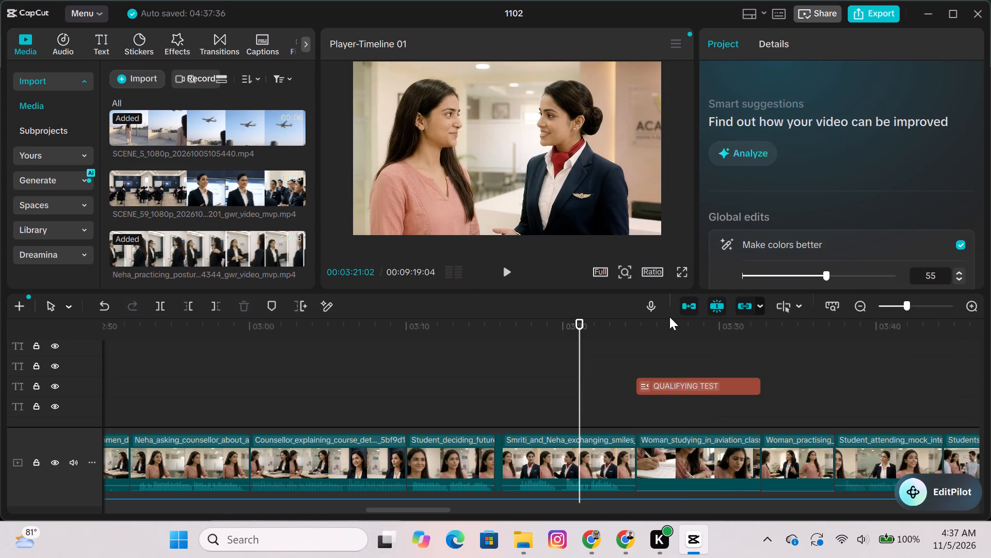
# Play on to the mock interview scene and paste a copy of the QUALIFYING TEST title at 03:37:11.
pyautogui.click(647, 332)
pyautogui.click(720, 338)
pyautogui.click(507, 267)
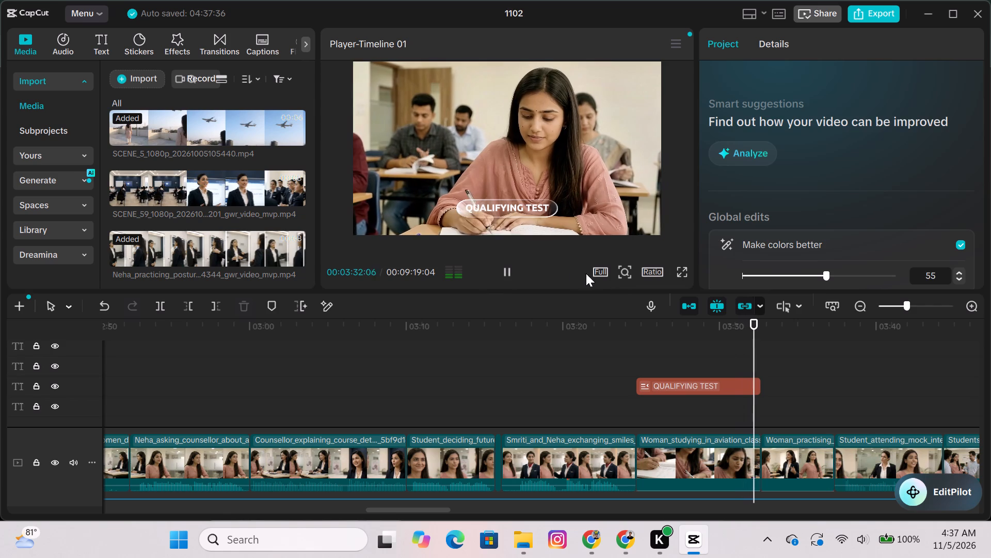
pyautogui.click(513, 271)
pyautogui.click(513, 271)
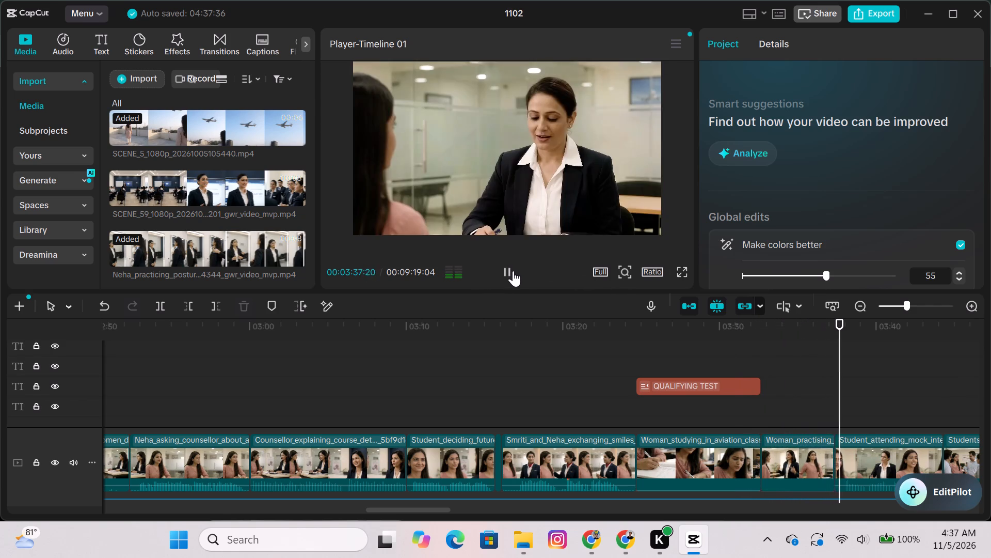
pyautogui.click(513, 271)
pyautogui.doubleClick(835, 389)
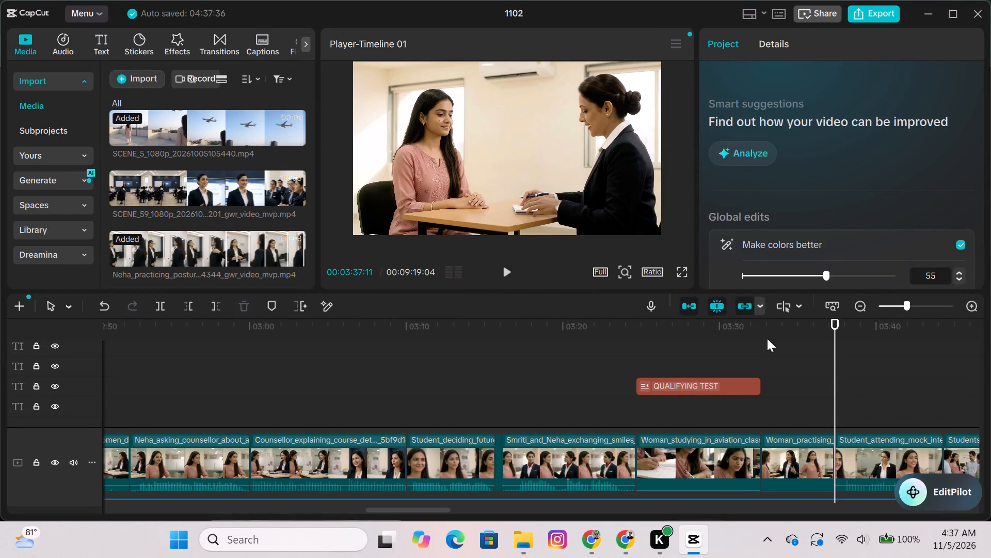
pyautogui.rightClick(721, 383)
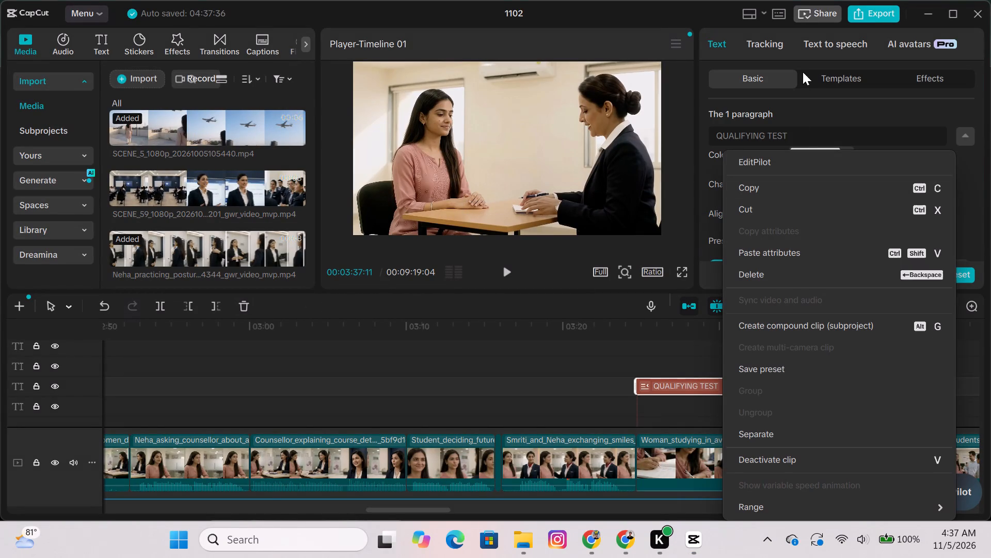
pyautogui.click(788, 195)
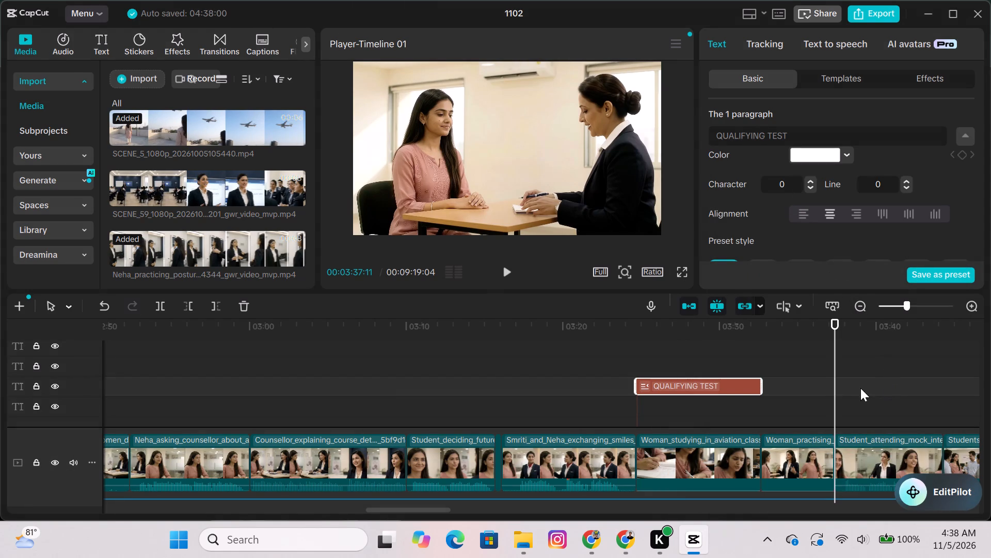
pyautogui.rightClick(849, 388)
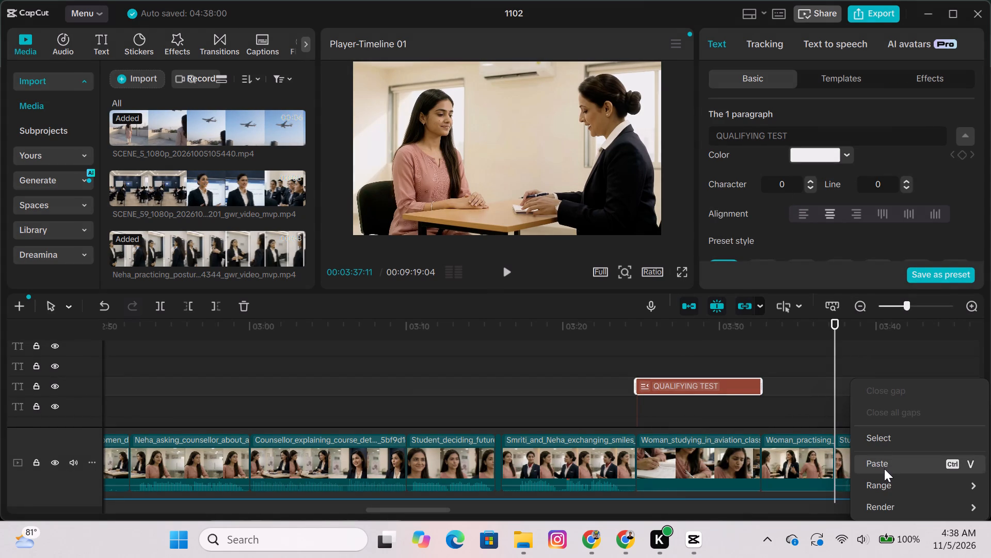
pyautogui.click(884, 469)
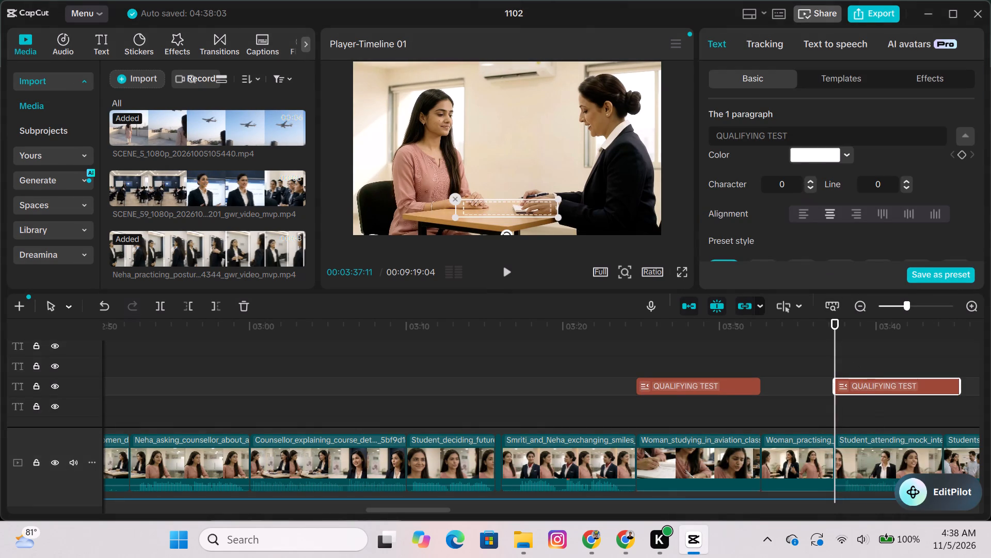
# Replace the pasted title's text with MOCK INTERVIEW.
pyautogui.moveTo(801, 137); pyautogui.dragTo(641, 138)
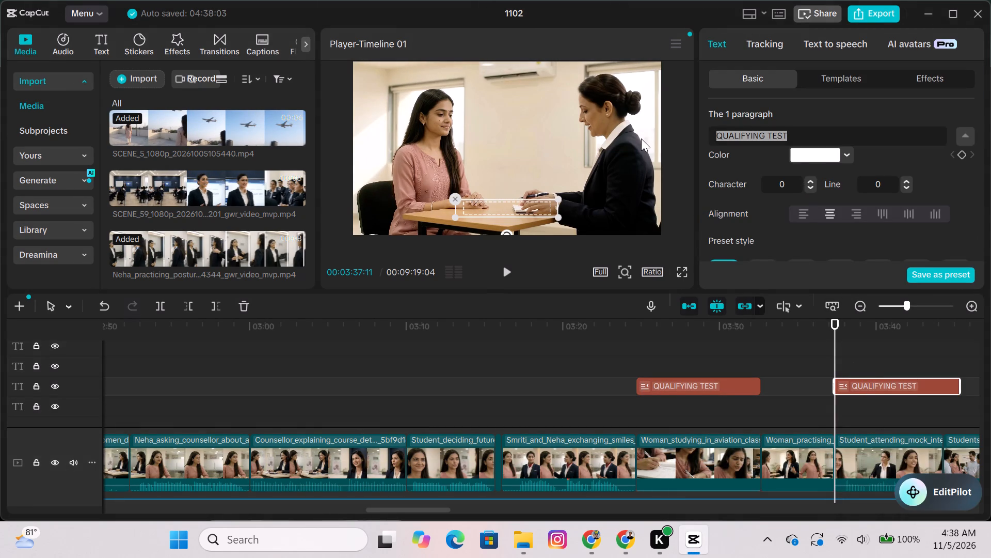
pyautogui.press('m')
pyautogui.write('OCK IN')
pyautogui.write('TERVU')
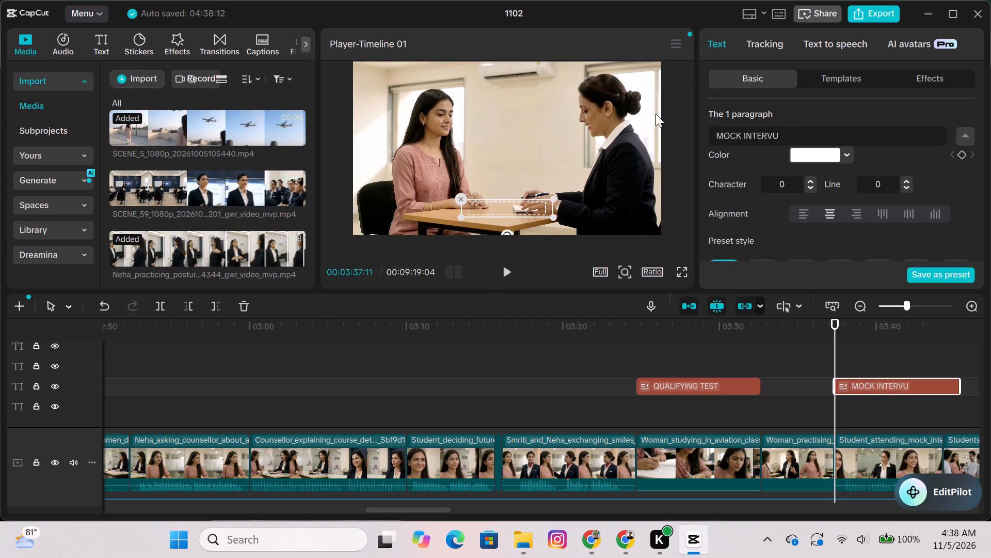
pyautogui.press('BackSpace')
pyautogui.write('IE')
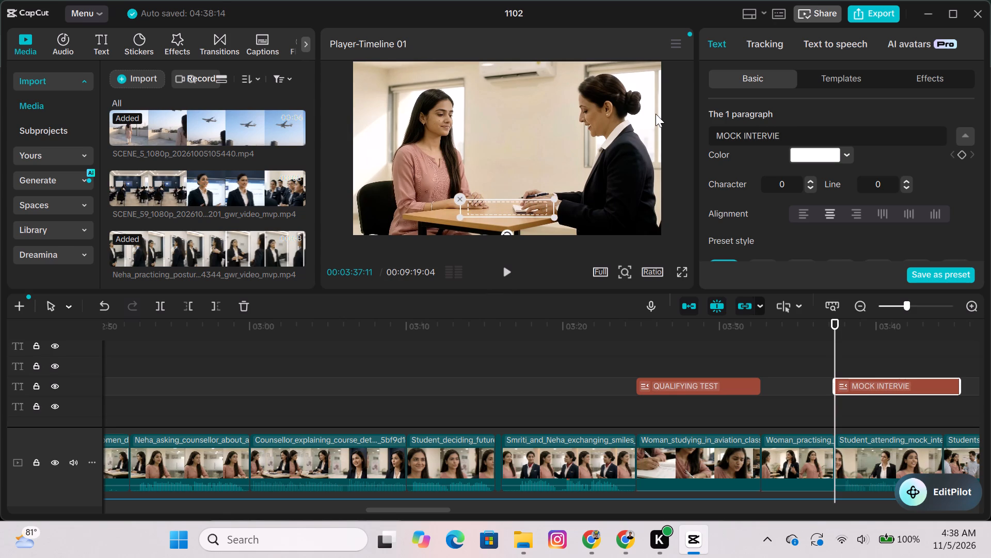
pyautogui.press('w')
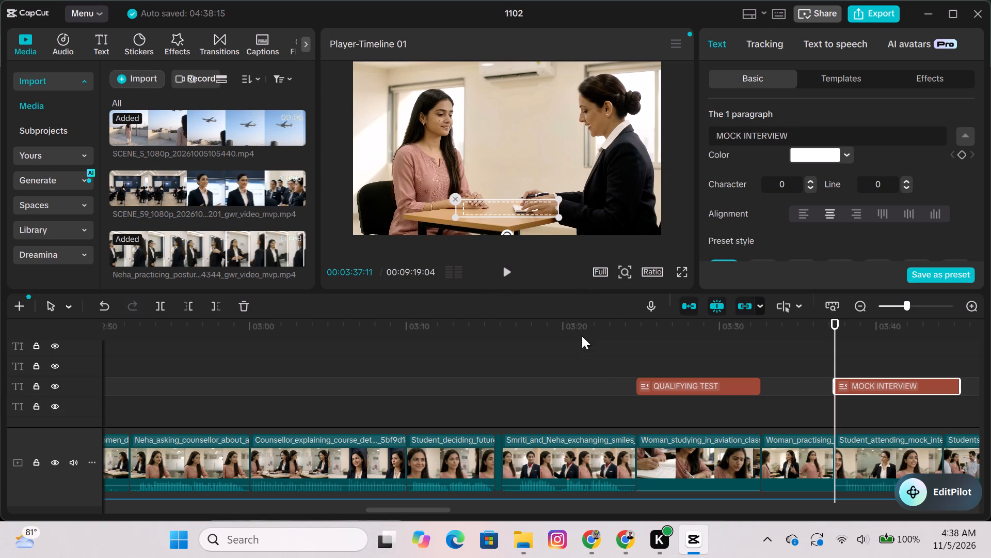
# Play back the MOCK INTERVIEW title and shorten it to end with the Student_attending_mock_interview clip.
pyautogui.click(516, 276)
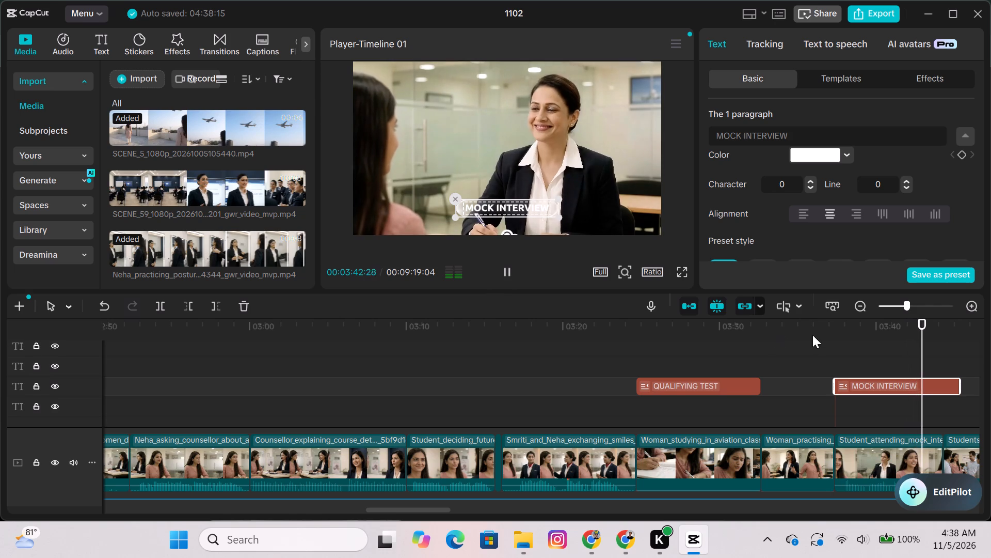
pyautogui.moveTo(960, 389); pyautogui.dragTo(937, 401)
pyautogui.click(922, 362)
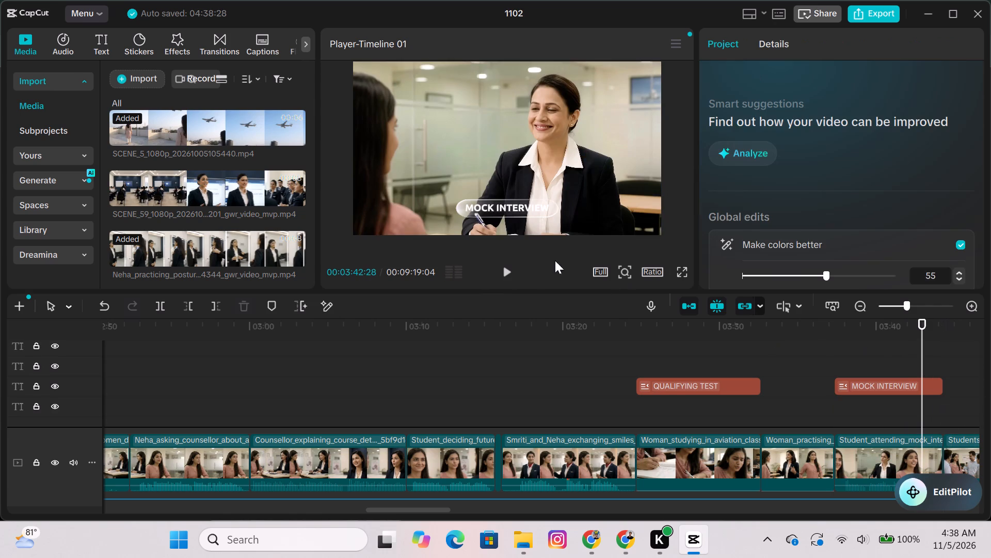
# Play on through the following scenes and paste another QUALIFYING TEST title copy at 03:52:09, where the woman walking clip starts.
pyautogui.click(509, 267)
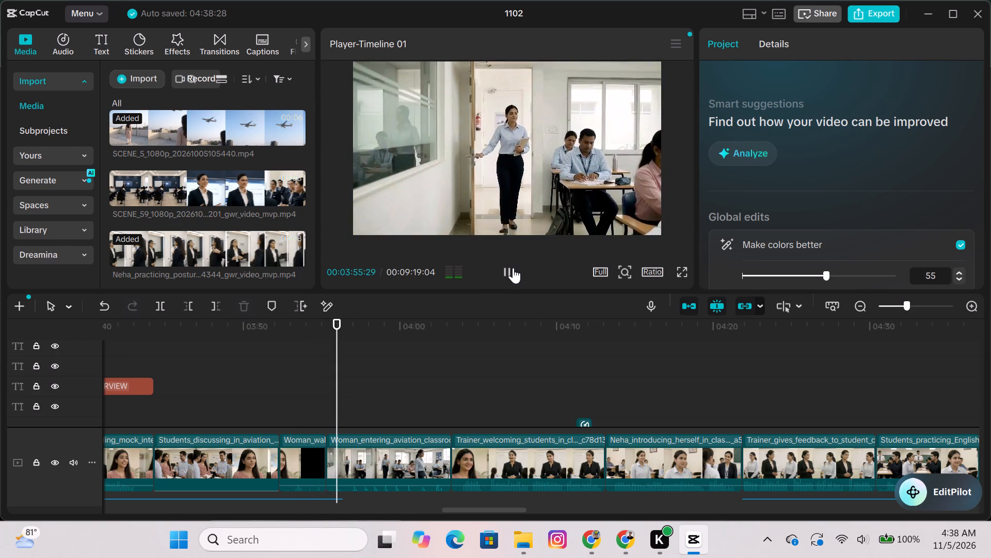
pyautogui.click(513, 268)
pyautogui.moveTo(339, 393); pyautogui.dragTo(329, 398)
pyautogui.click(269, 379)
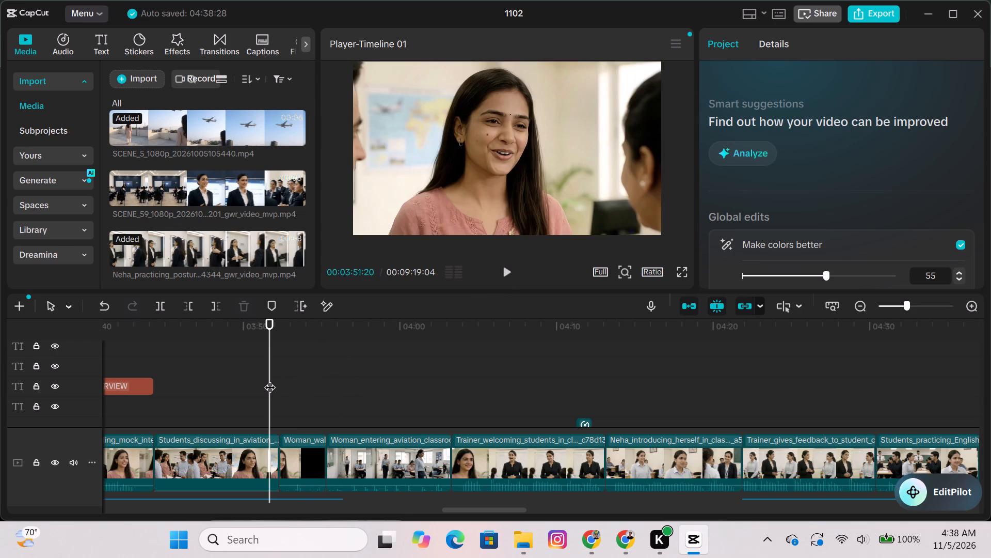
pyautogui.moveTo(269, 379); pyautogui.dragTo(278, 381)
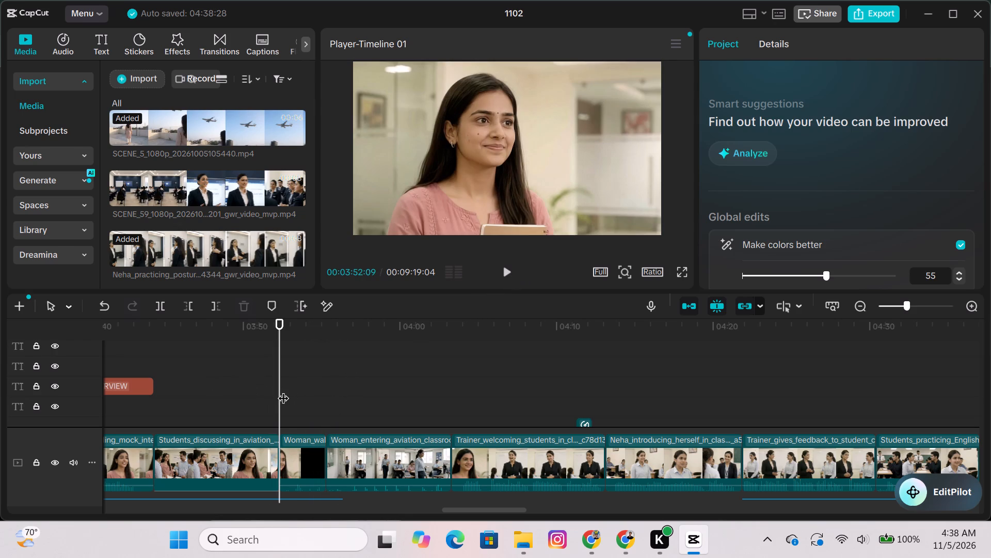
pyautogui.rightClick(283, 378)
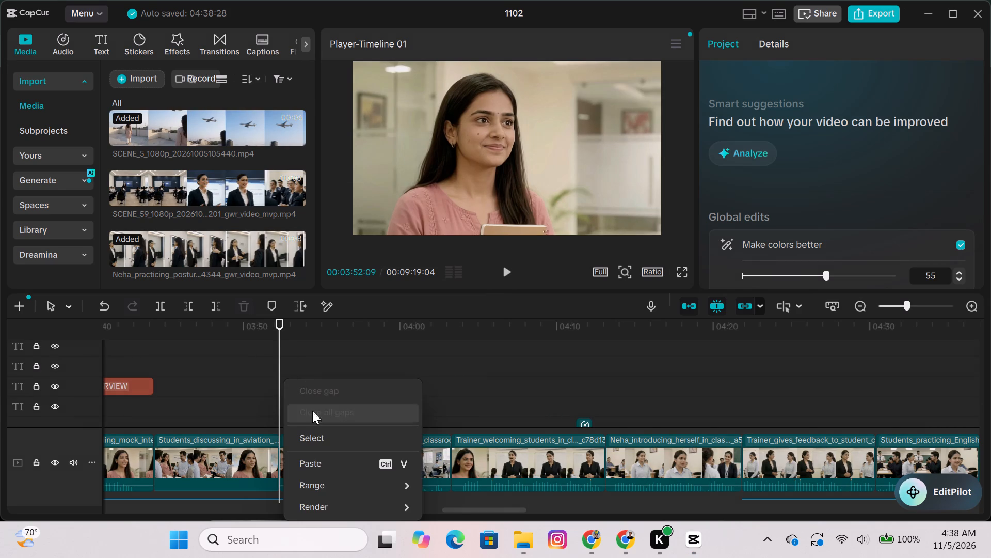
pyautogui.click(306, 473)
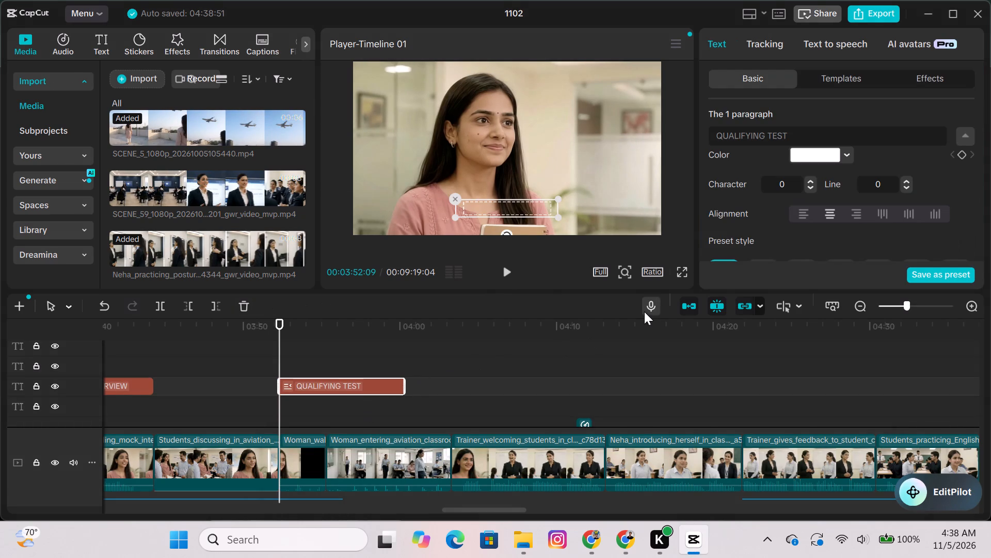
# Replace the text of the title pasted at 03:52:09 with QUALIFIED.
pyautogui.moveTo(816, 136); pyautogui.dragTo(632, 142)
pyautogui.moveTo(825, 136); pyautogui.dragTo(703, 136)
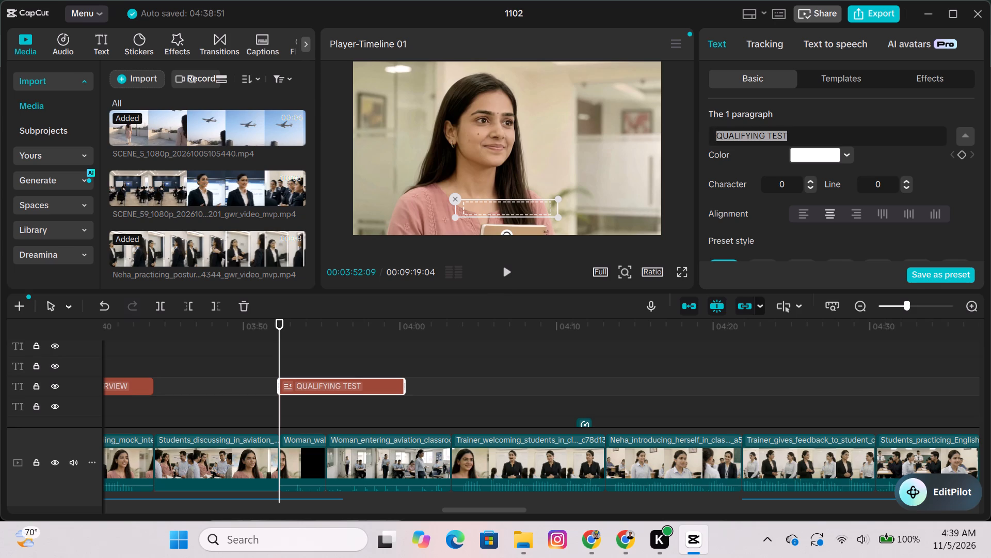
pyautogui.write('QUAL')
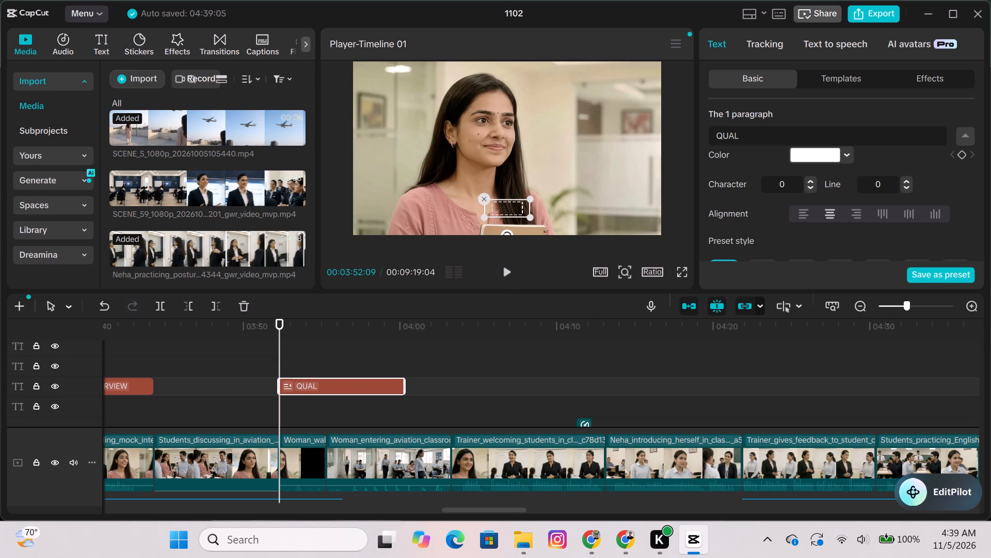
pyautogui.press('i')
pyautogui.write('FIED')
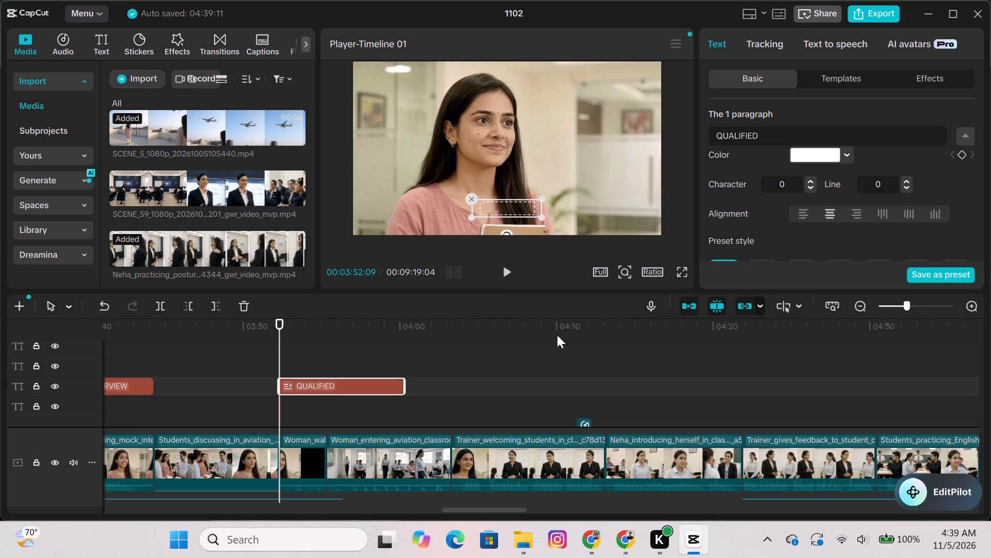
# Play back the QUALIFIED title and shorten it to end where the Woman_entering_aviation_classroom clip begins.
pyautogui.click(509, 275)
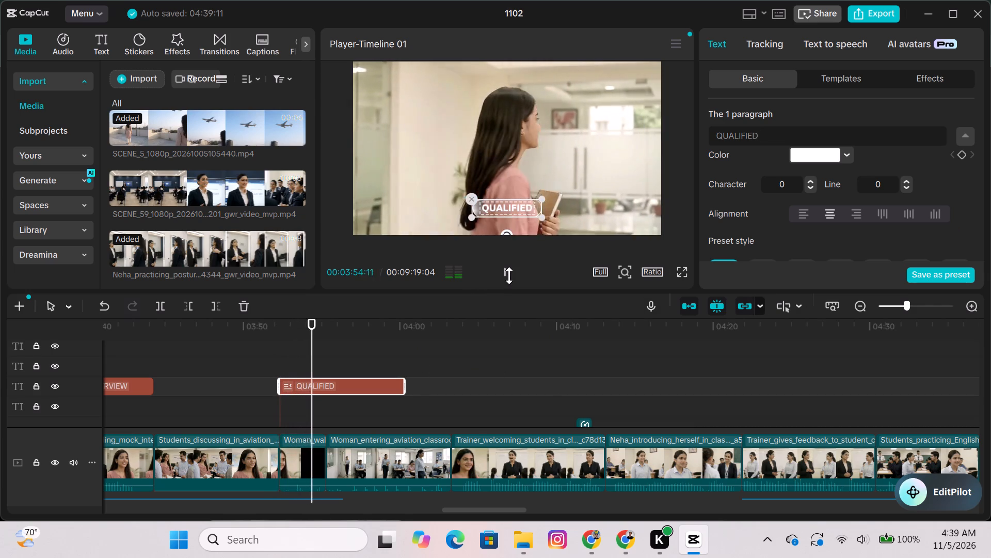
pyautogui.click(509, 275)
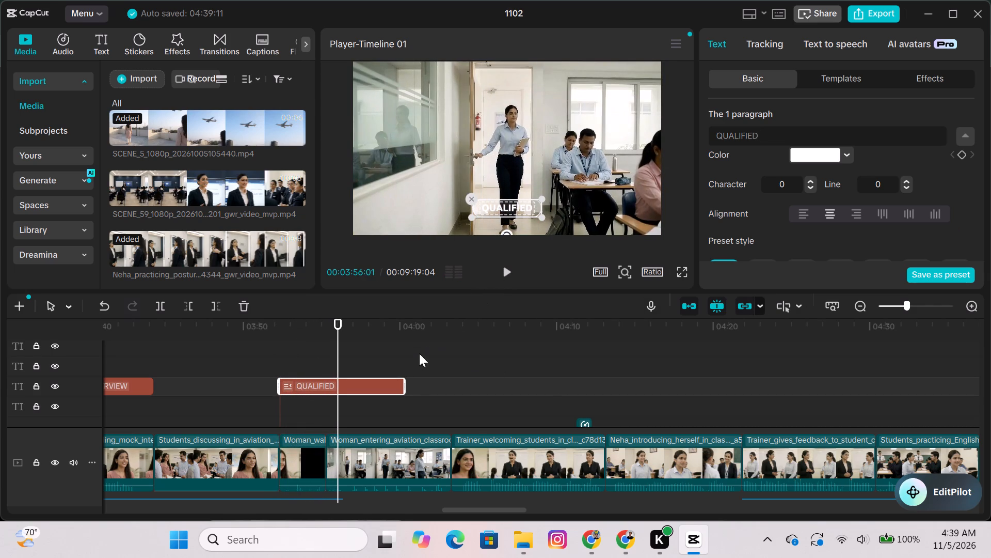
pyautogui.moveTo(408, 383); pyautogui.dragTo(327, 427)
pyautogui.click(308, 365)
# Play on from the QUALIFIED title and paste another QUALIFYING TEST title copy at 04:03:21, near the start of the Trainer_welcoming_students clip.
pyautogui.click(509, 263)
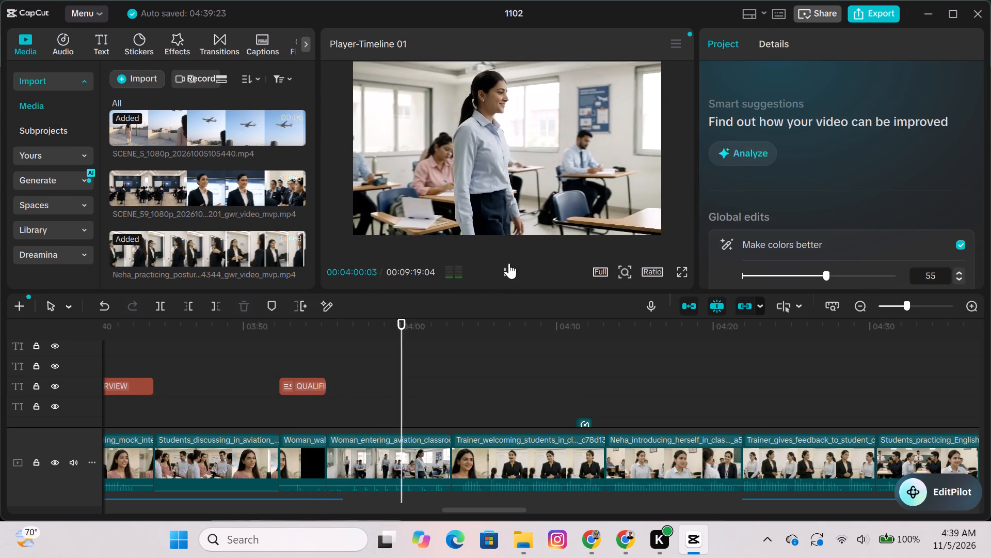
pyautogui.click(509, 263)
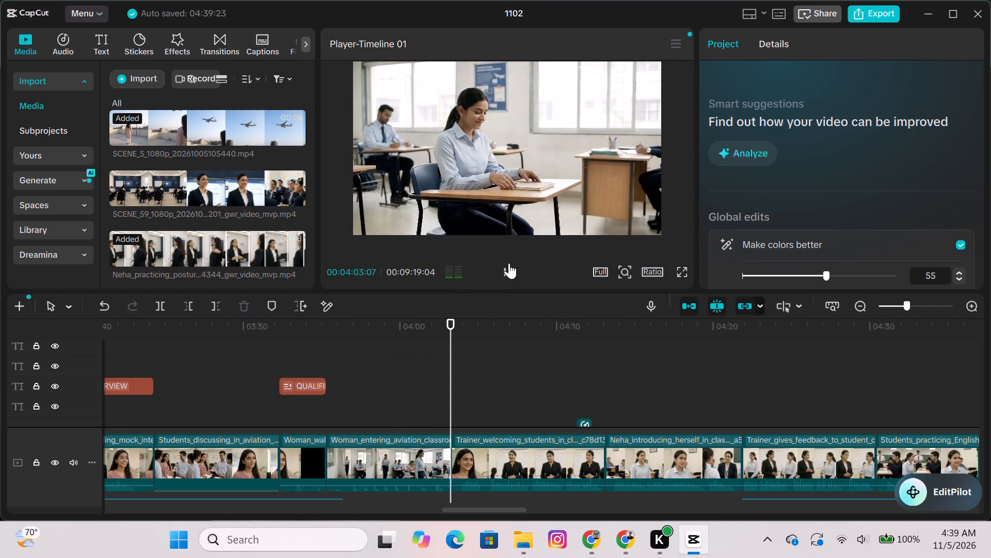
pyautogui.rightClick(466, 388)
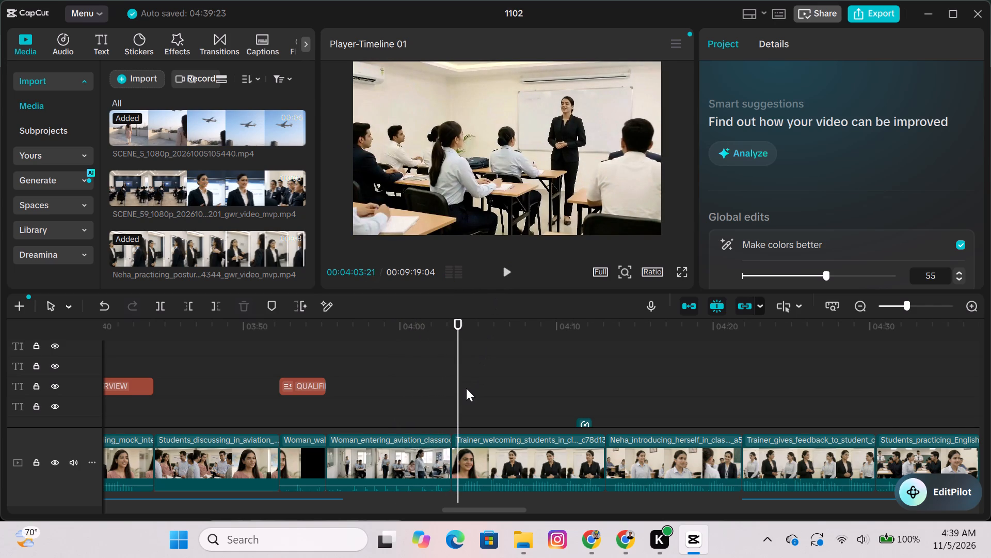
pyautogui.click(492, 467)
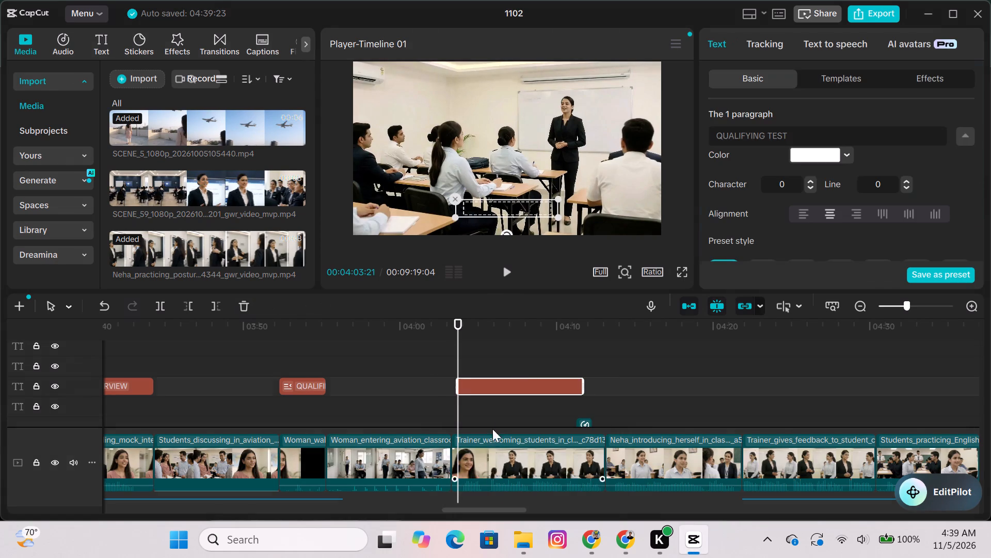
# Replace the text of the title pasted at 04:03:21 with COMMUNICATION PRACTICE.
pyautogui.moveTo(787, 136); pyautogui.dragTo(667, 142)
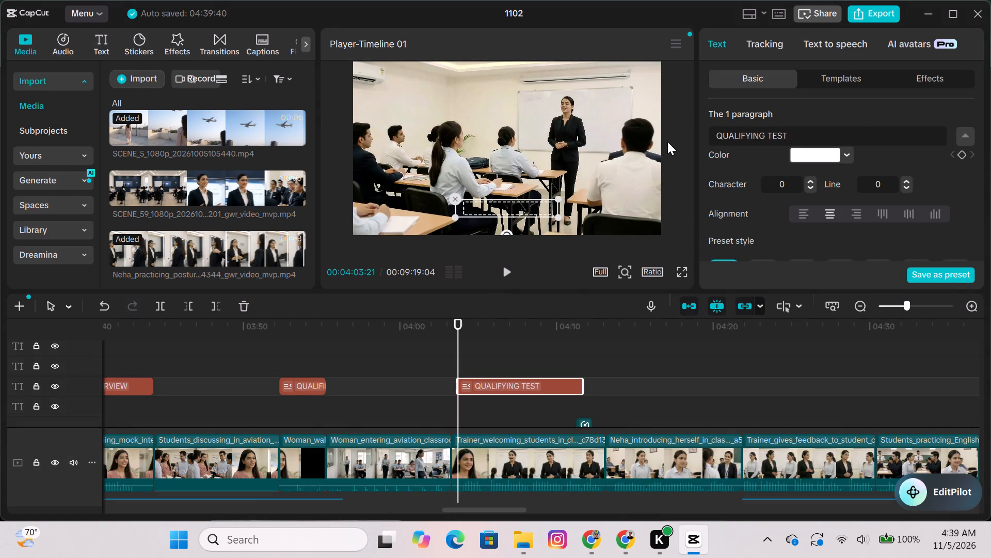
pyautogui.moveTo(667, 142); pyautogui.dragTo(696, 139)
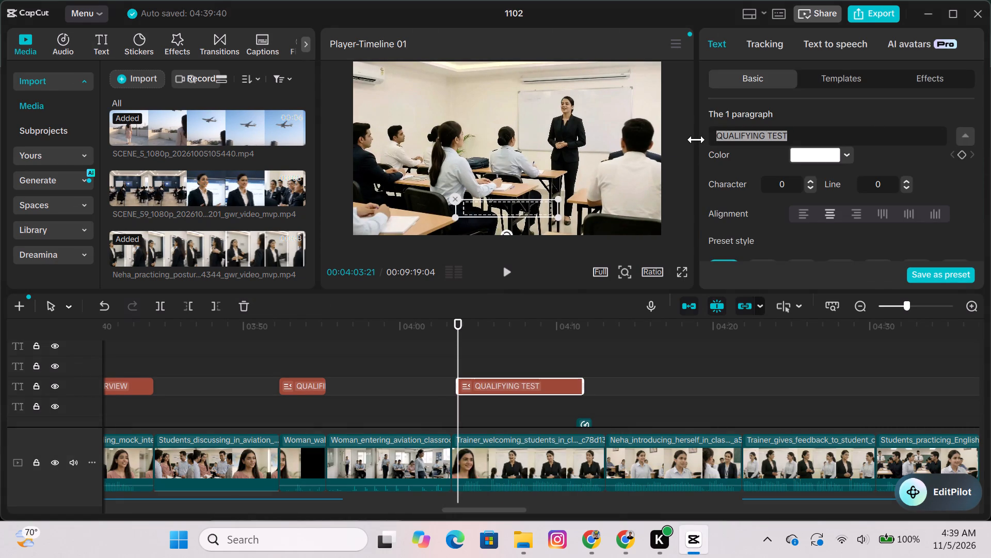
pyautogui.write('COMMU')
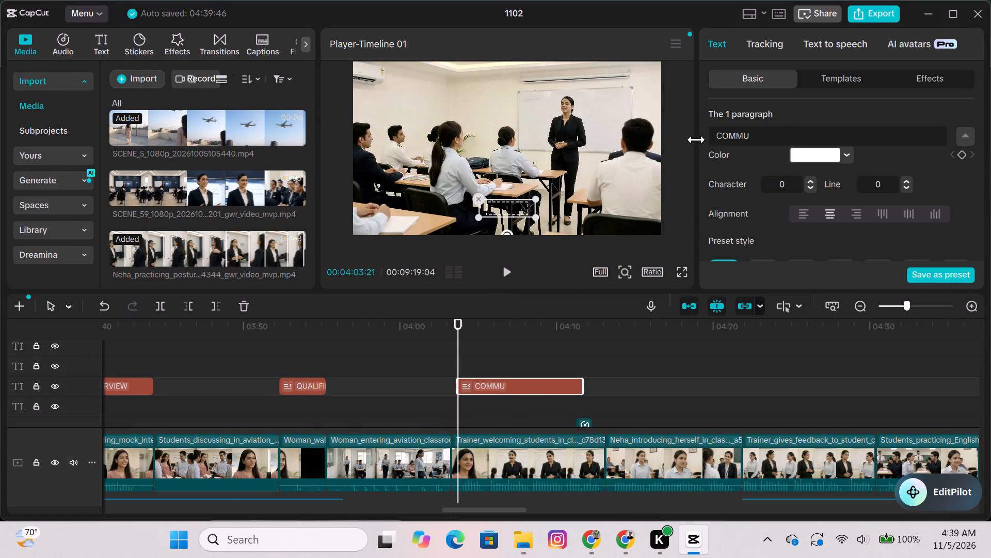
pyautogui.write('NICATION')
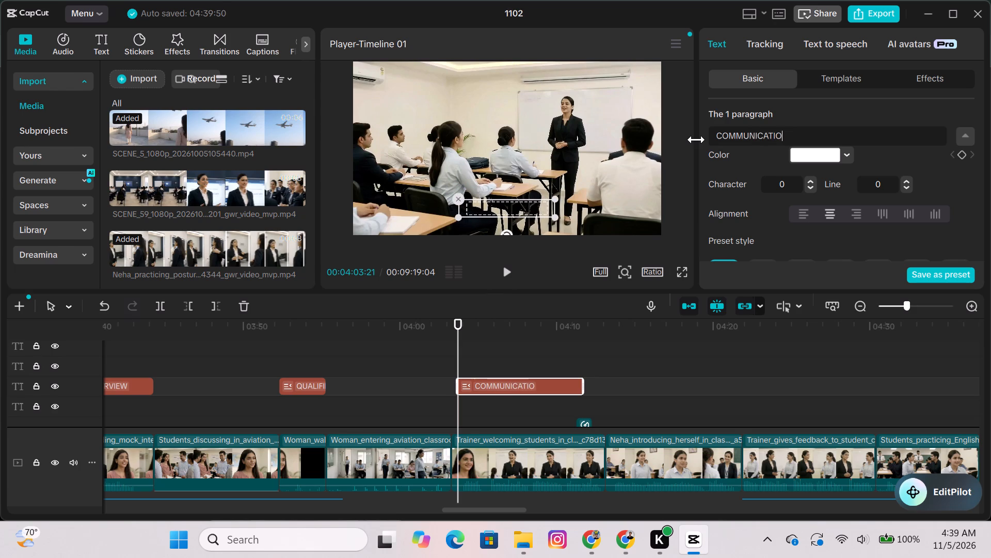
pyautogui.press('space')
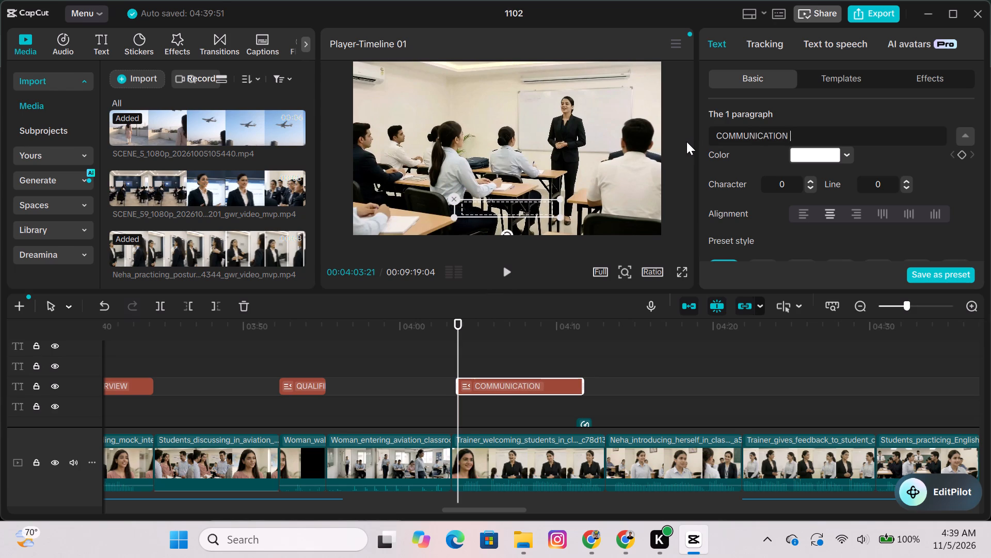
pyautogui.click(497, 268)
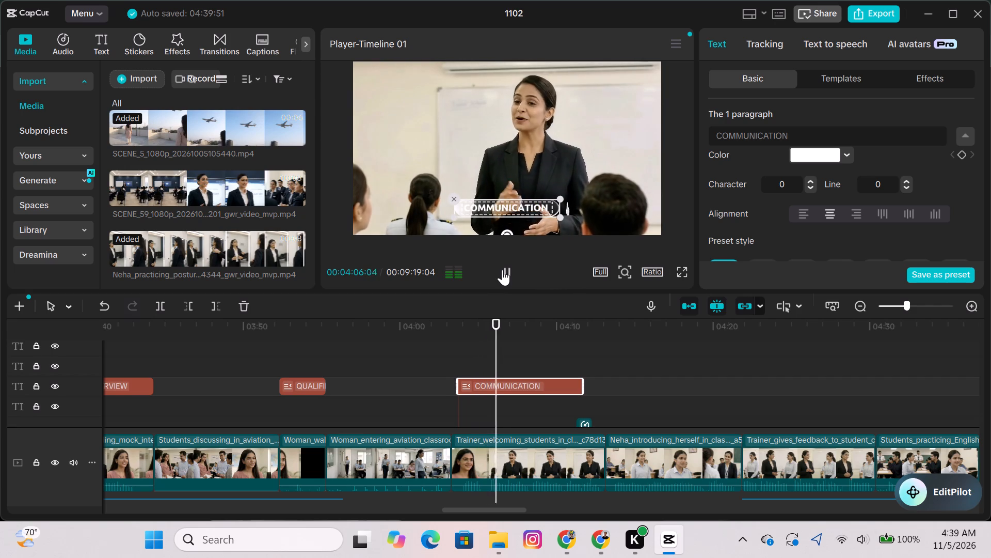
pyautogui.click(502, 270)
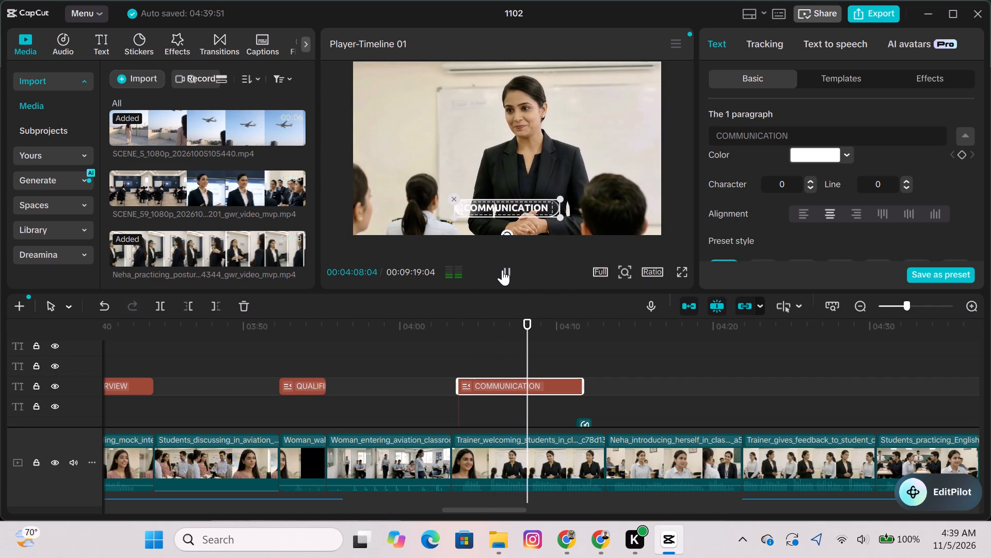
pyautogui.click(855, 140)
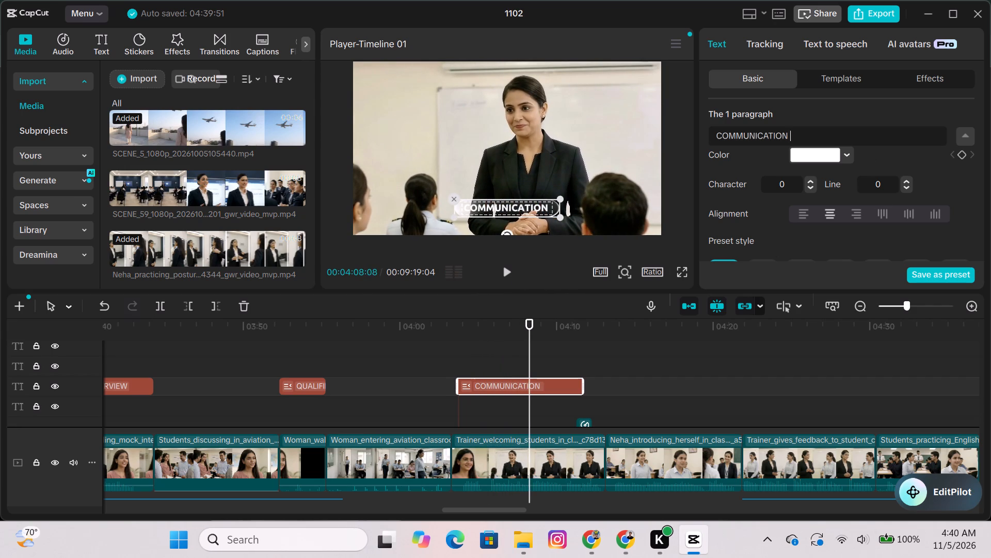
pyautogui.write('PR')
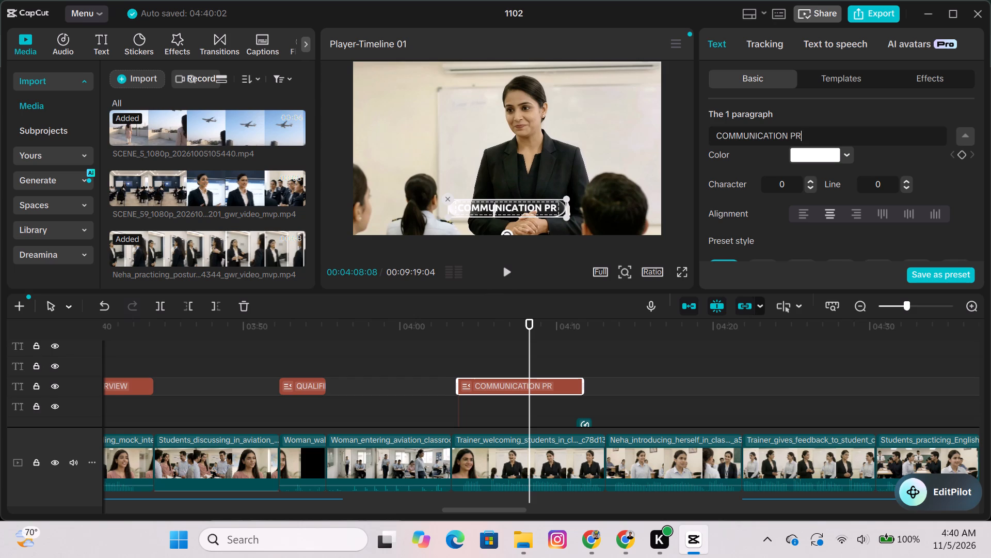
pyautogui.press('a')
pyautogui.write('CTICE')
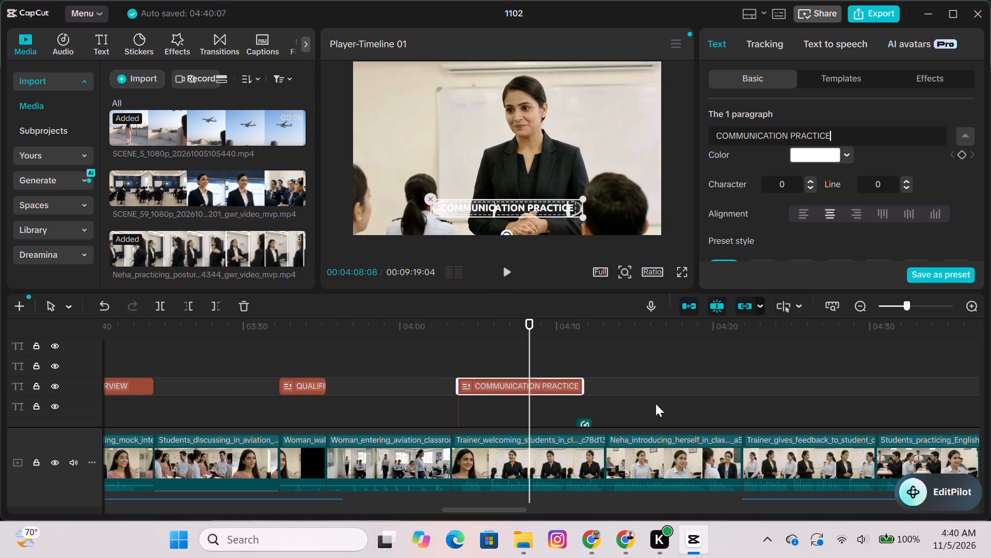
# Play back the COMMUNICATION PRACTICE title and extend it to end where the Neha_introducing_herself clip begins.
pyautogui.click(504, 272)
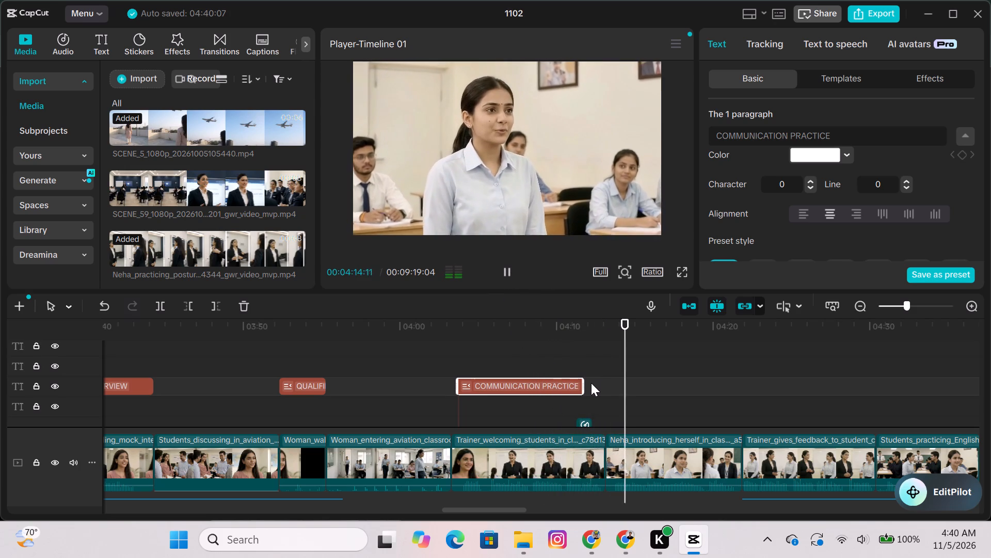
pyautogui.moveTo(582, 384); pyautogui.dragTo(606, 393)
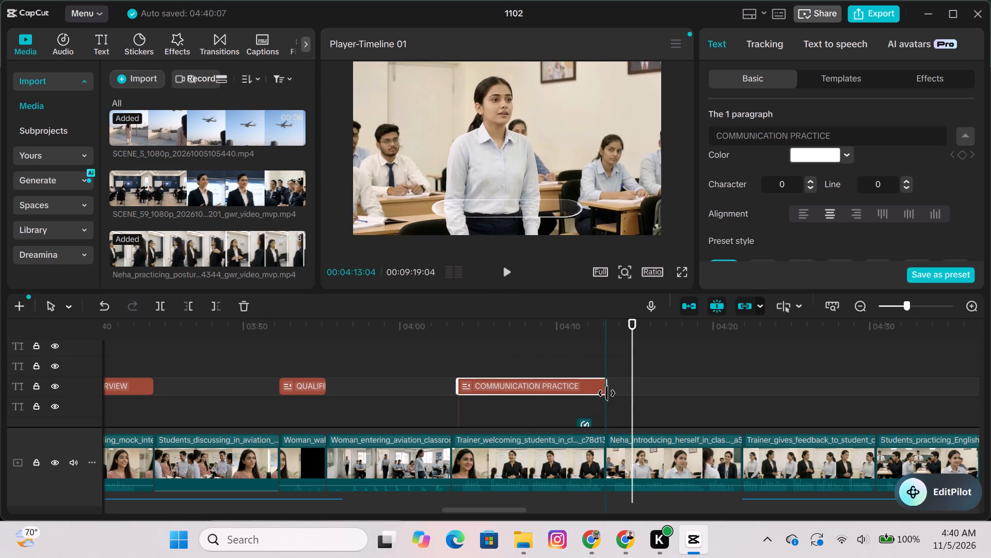
pyautogui.moveTo(606, 393); pyautogui.dragTo(605, 393)
pyautogui.click(601, 365)
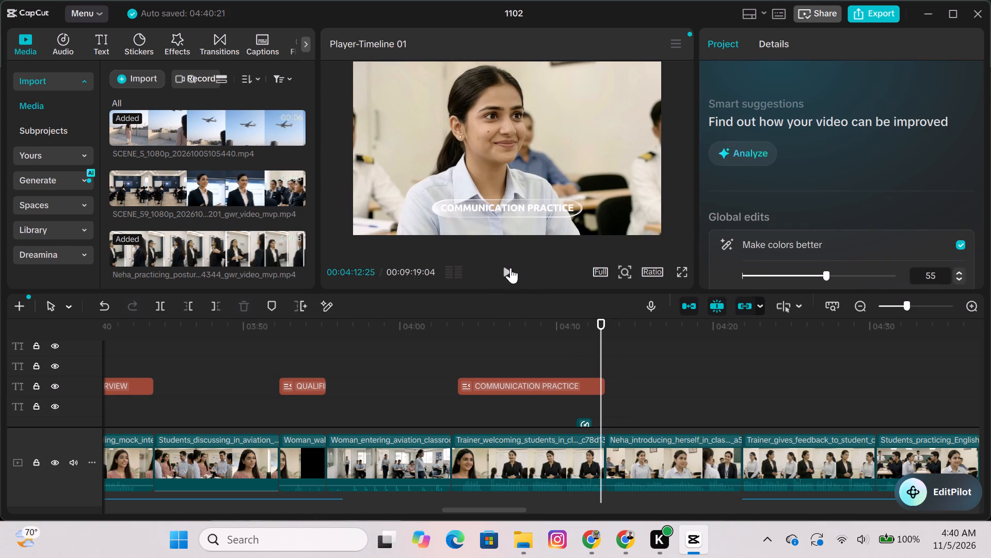
# Play on through the following scenes and paste another QUALIFYING TEST title copy at 04:44:14, where the Aviation_academy_practical clip starts.
pyautogui.click(507, 268)
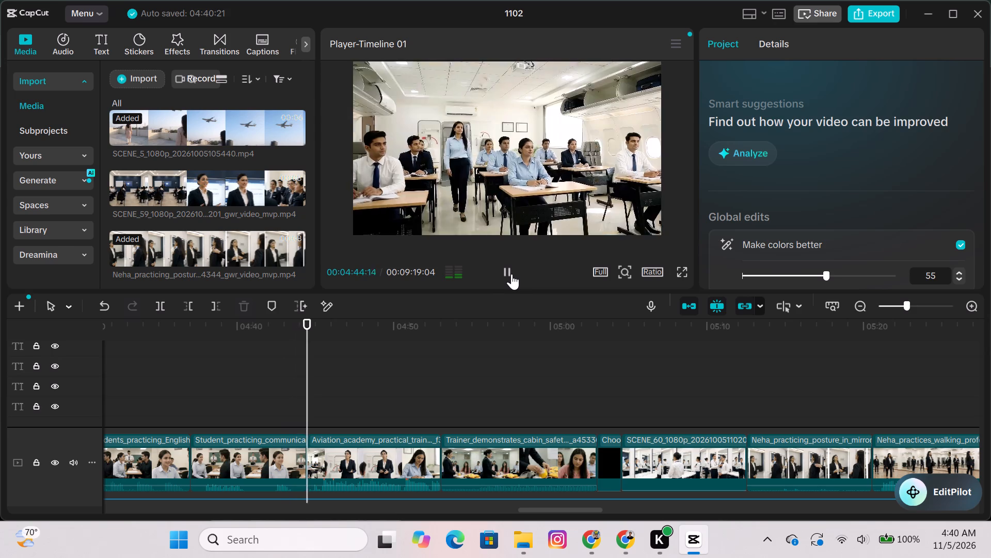
pyautogui.click(512, 274)
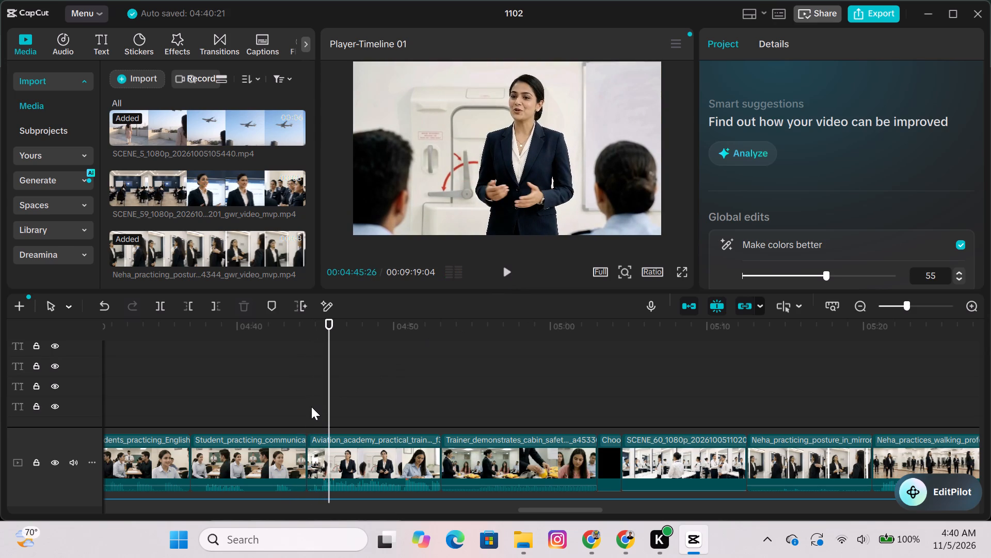
pyautogui.click(311, 407)
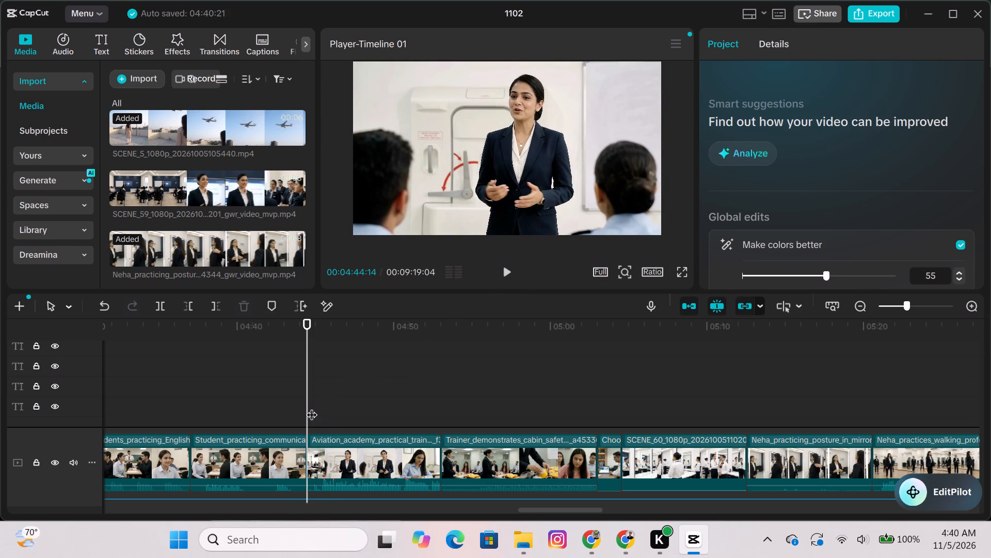
pyautogui.rightClick(314, 405)
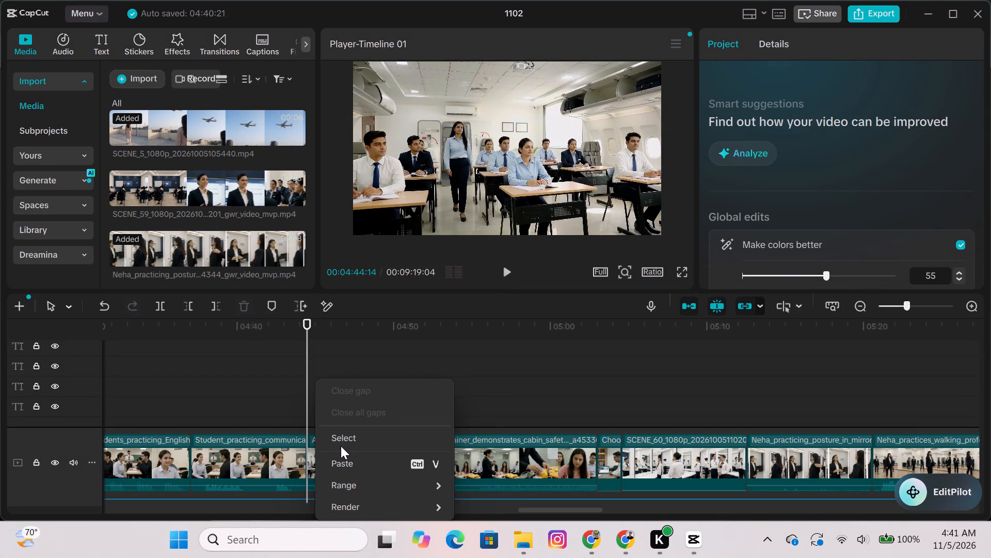
pyautogui.click(340, 459)
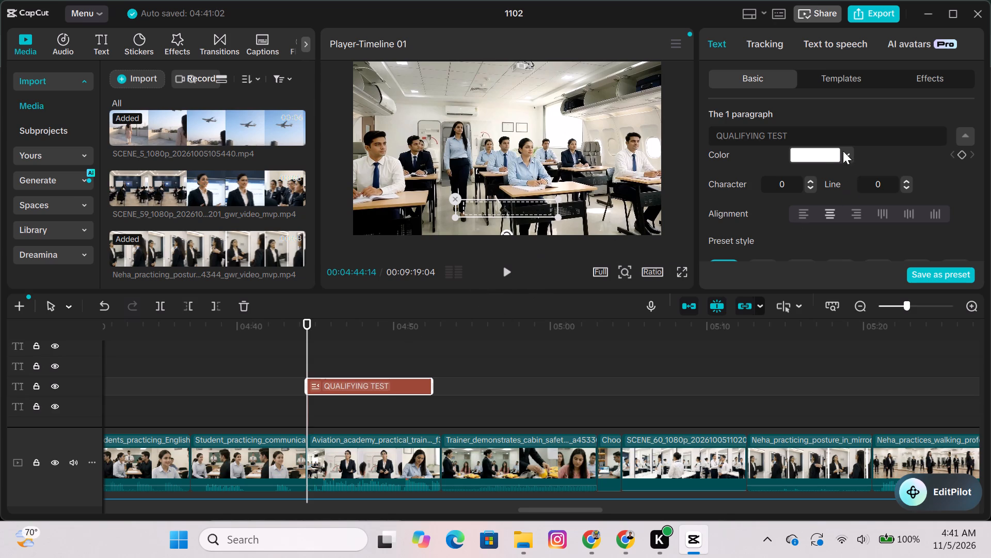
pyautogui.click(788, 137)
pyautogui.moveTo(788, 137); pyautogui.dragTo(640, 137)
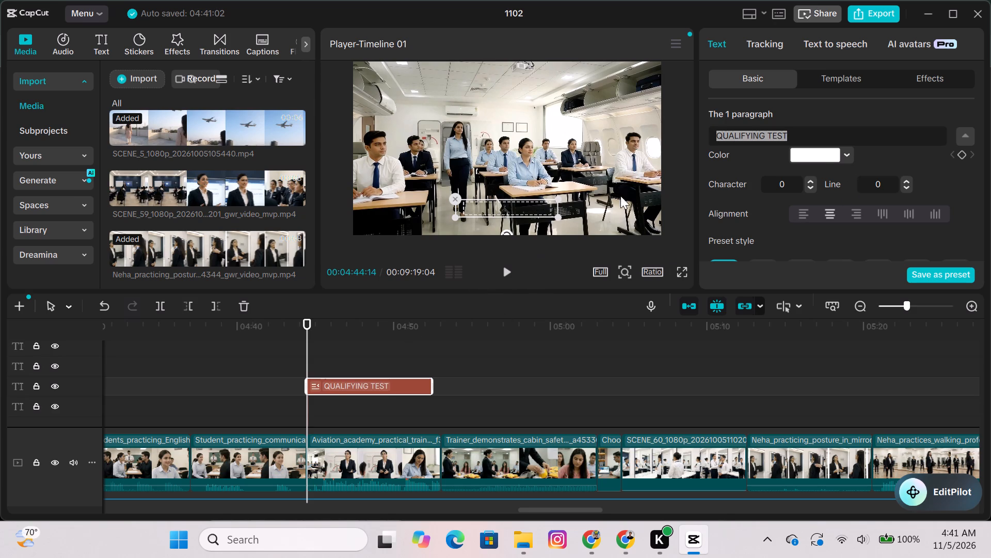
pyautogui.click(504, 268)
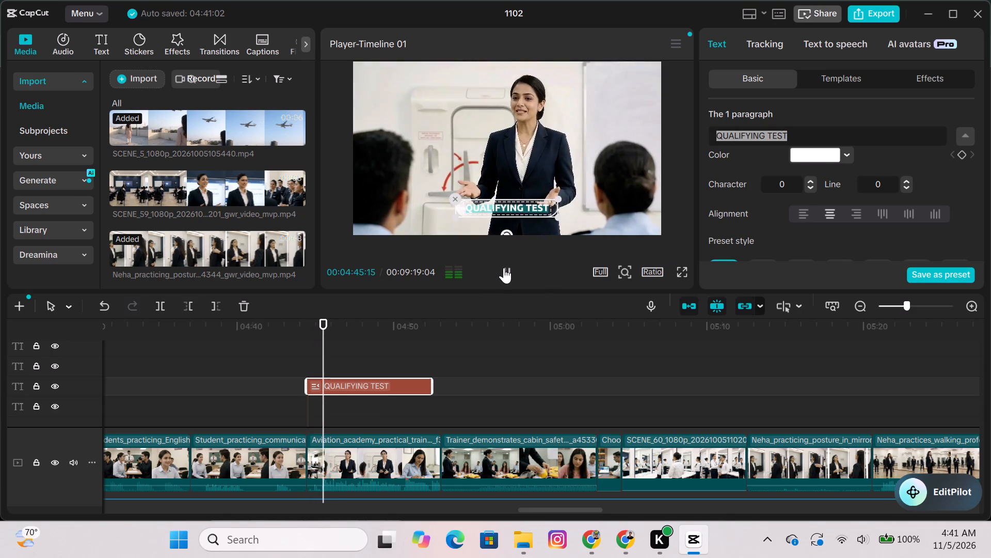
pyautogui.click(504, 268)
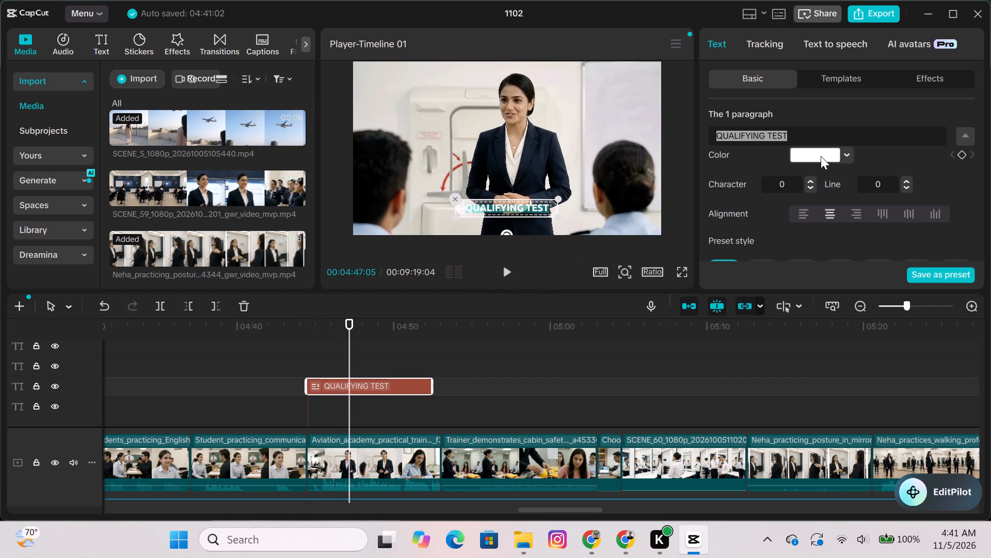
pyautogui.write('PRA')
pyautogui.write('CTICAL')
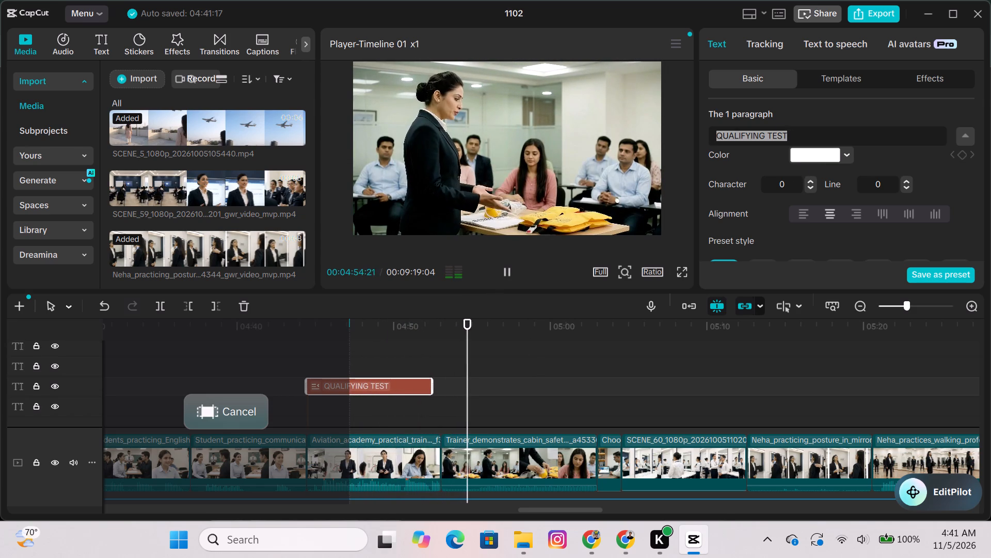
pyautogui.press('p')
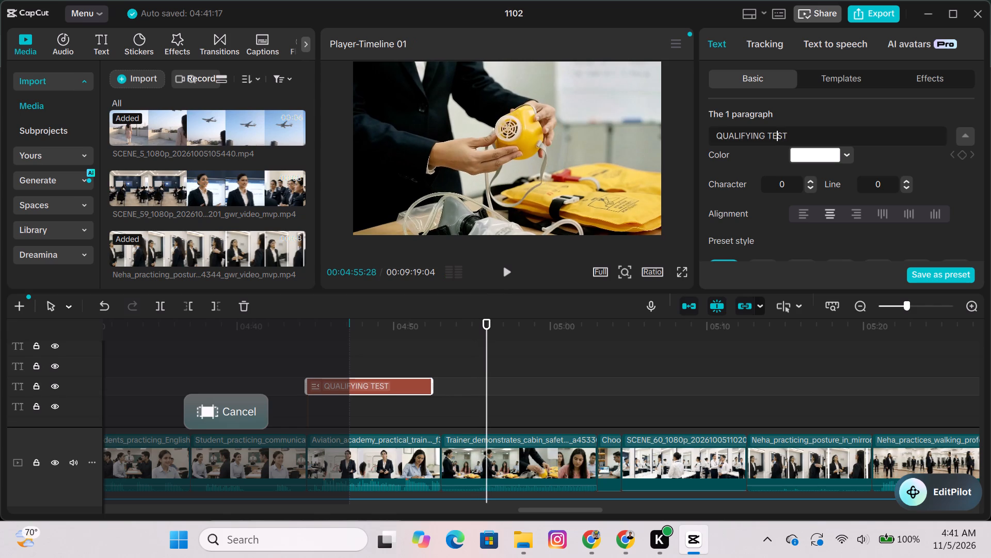
# Replace the text of the title pasted at 04:44:14 with PRACTICAL TRAINING CLASS.
pyautogui.moveTo(791, 136); pyautogui.dragTo(692, 129)
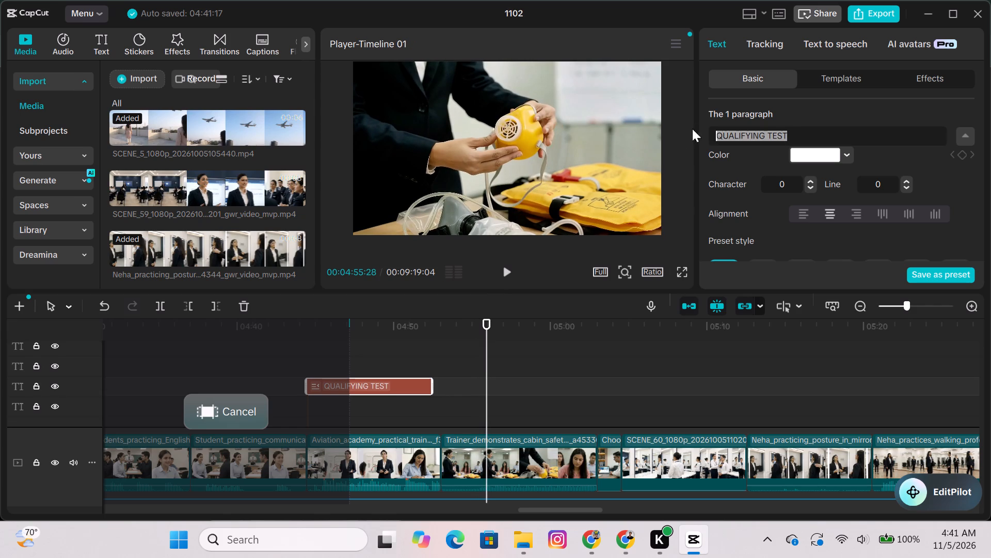
pyautogui.moveTo(692, 129); pyautogui.dragTo(696, 127)
pyautogui.press('p')
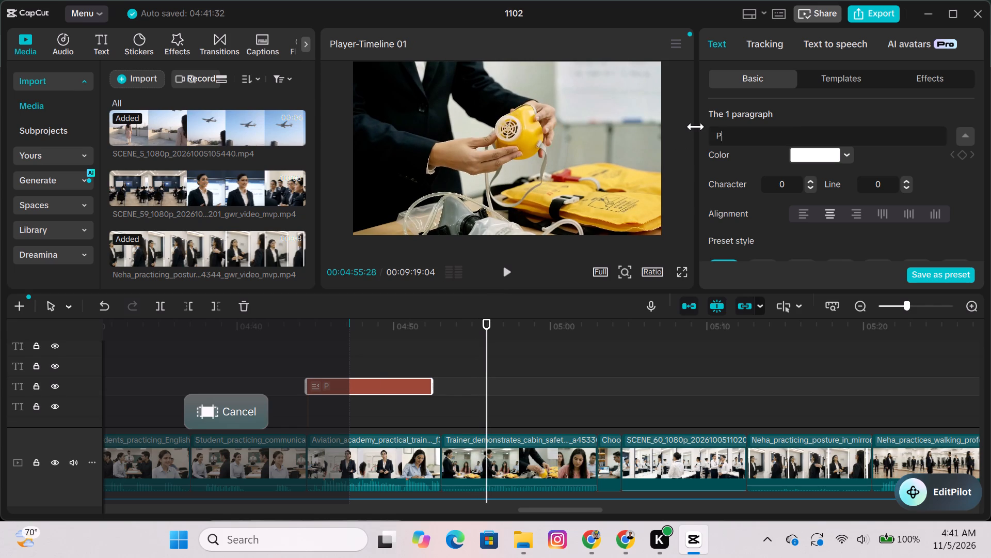
pyautogui.write('RAC')
pyautogui.write('TI')
pyautogui.write('CA')
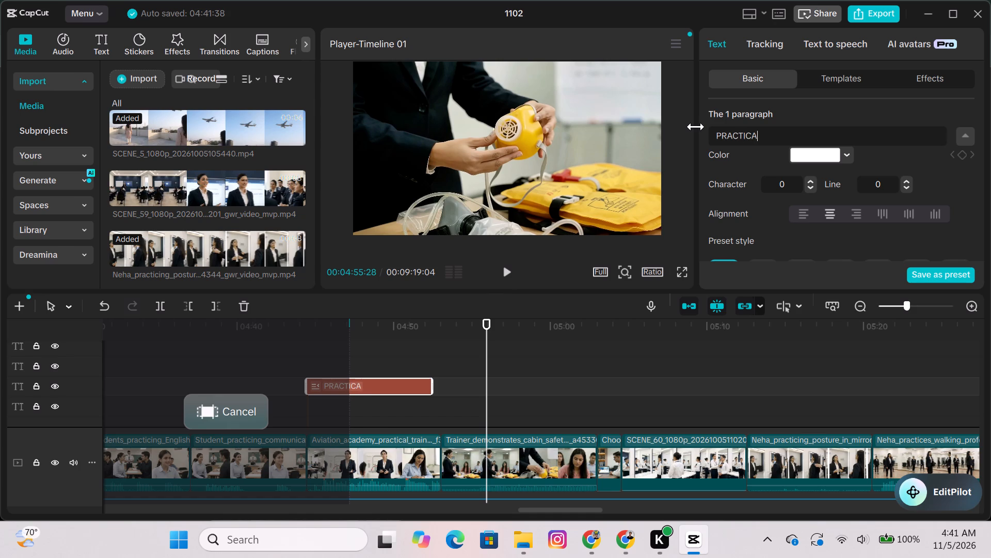
pyautogui.write('L TRA')
pyautogui.write('INING')
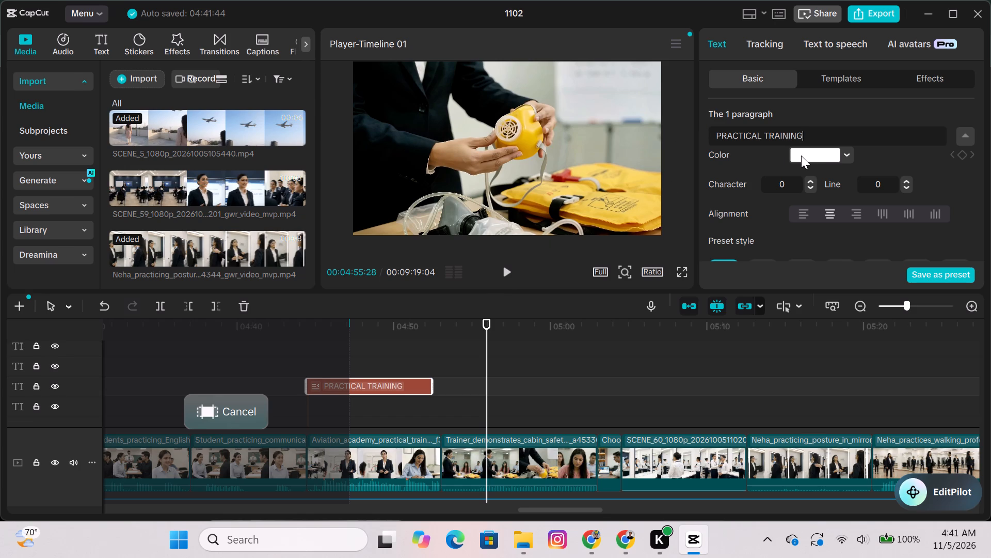
pyautogui.press('space')
pyautogui.write('CLASS')
# Move the playhead back to 04:41:23, before the PRACTICAL TRAINING CLASS title, and clear the range selection on the timeline.
pyautogui.click(379, 355)
pyautogui.moveTo(379, 355); pyautogui.dragTo(265, 381)
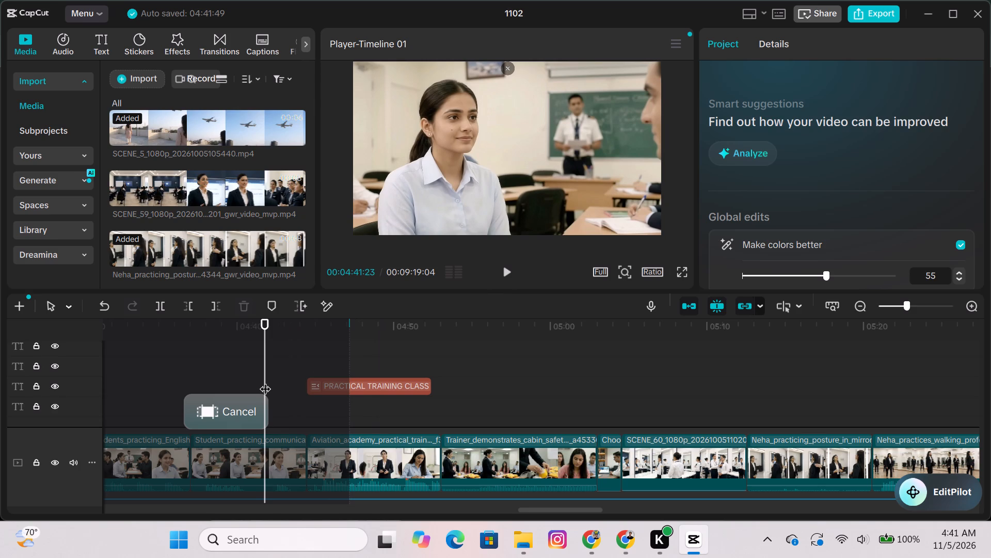
pyautogui.click(237, 402)
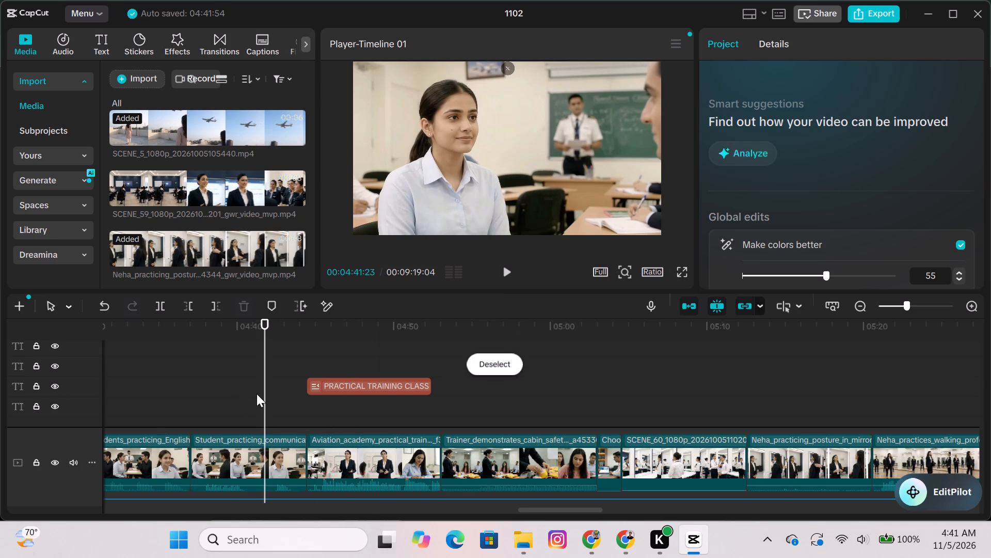
# Play back the PRACTICAL TRAINING CLASS title from 04:44:14 into the trainer's cabin safety scene.
pyautogui.click(305, 371)
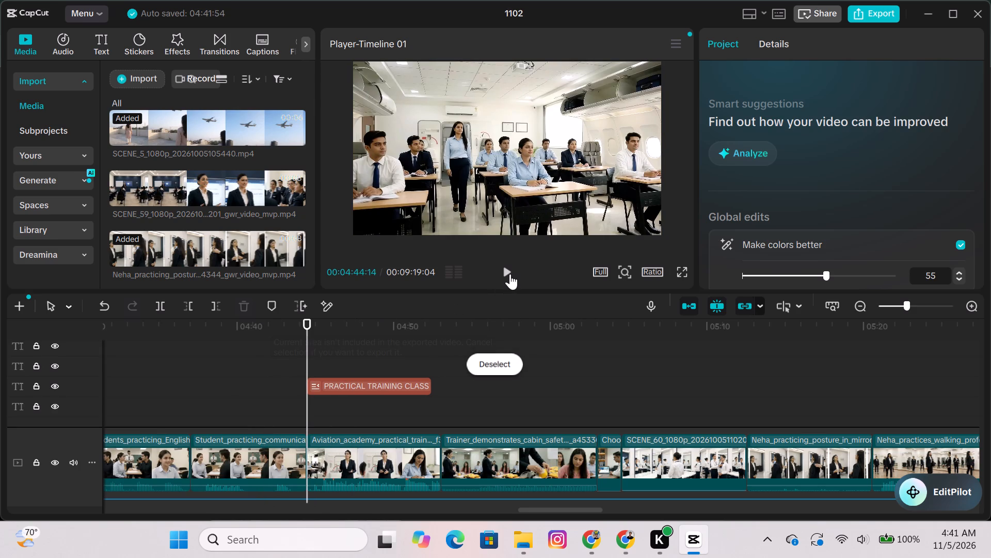
pyautogui.click(510, 274)
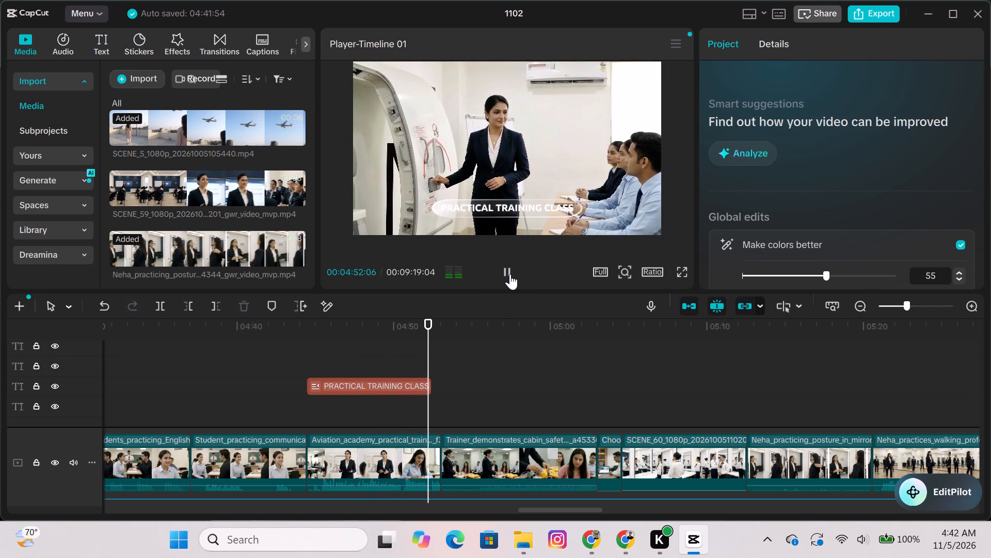
pyautogui.click(510, 274)
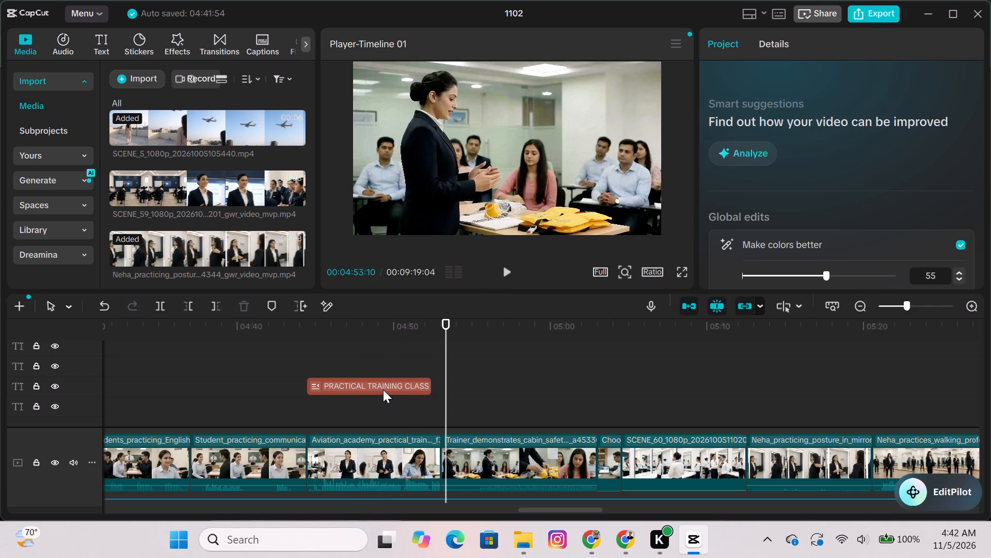
# Examine the PRACTICAL TRAINING CLASS title's font, colour, alignment, preset style, stroke and background settings.
pyautogui.click(383, 390)
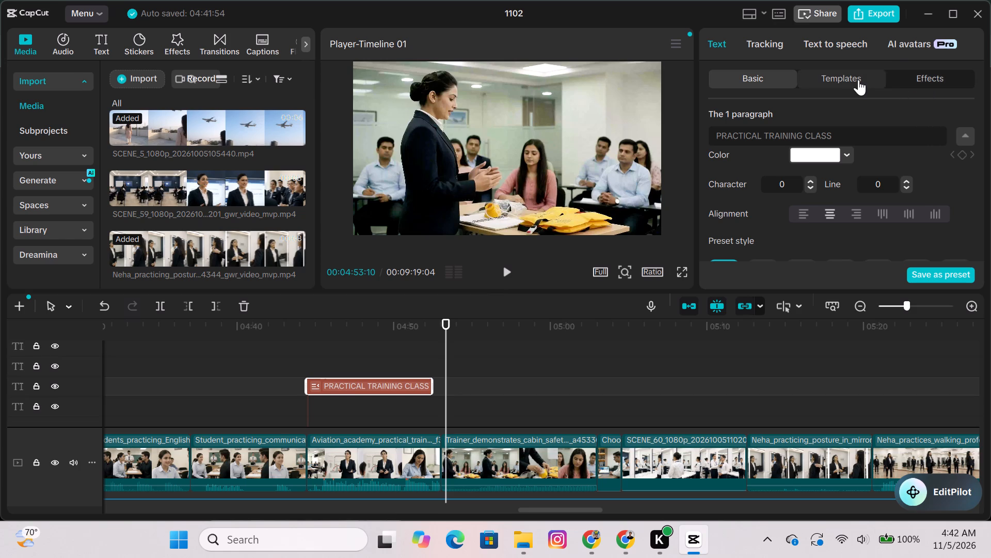
pyautogui.scroll(-2, 919, 204)
pyautogui.scroll(3, 919, 204)
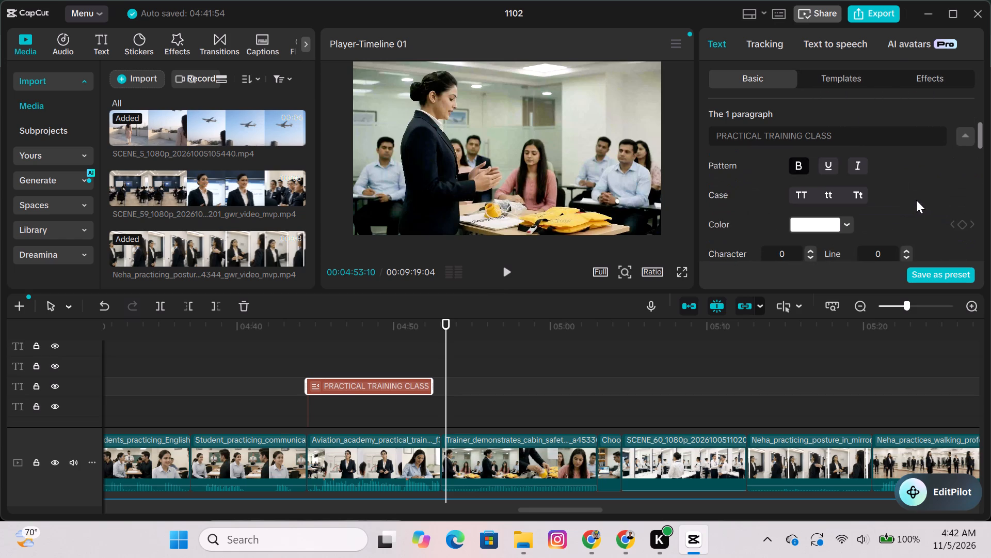
pyautogui.scroll(4, 889, 192)
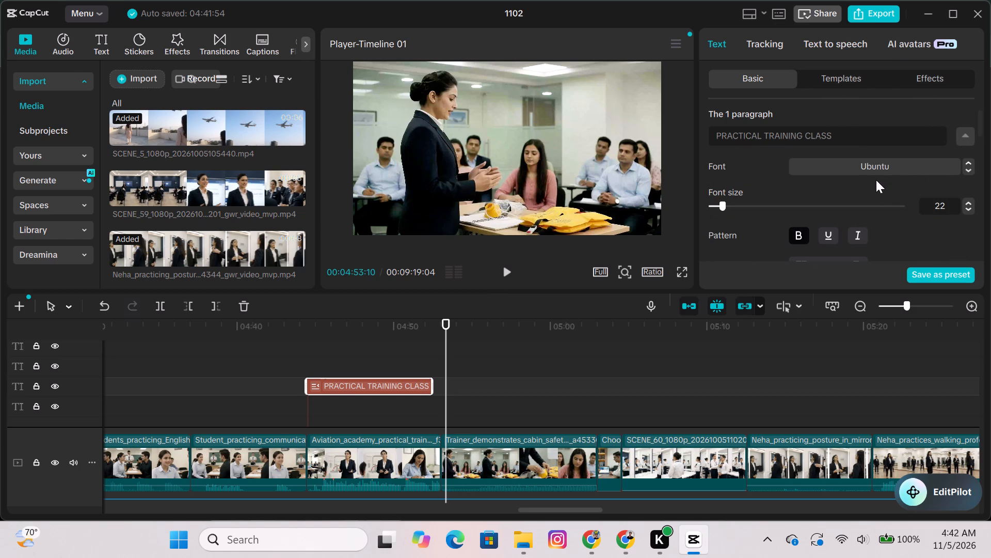
pyautogui.scroll(4, 875, 180)
pyautogui.scroll(-3, 952, 189)
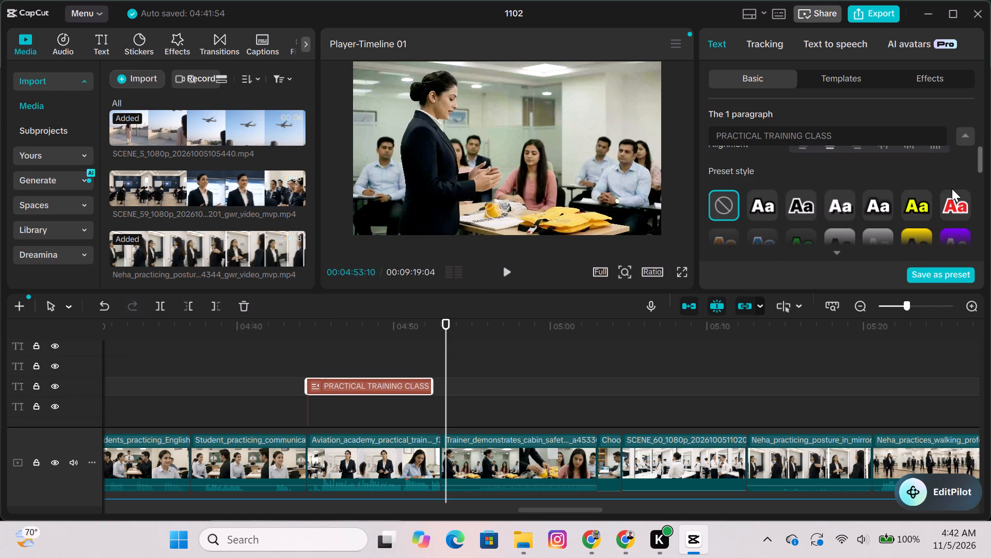
pyautogui.scroll(1, 924, 169)
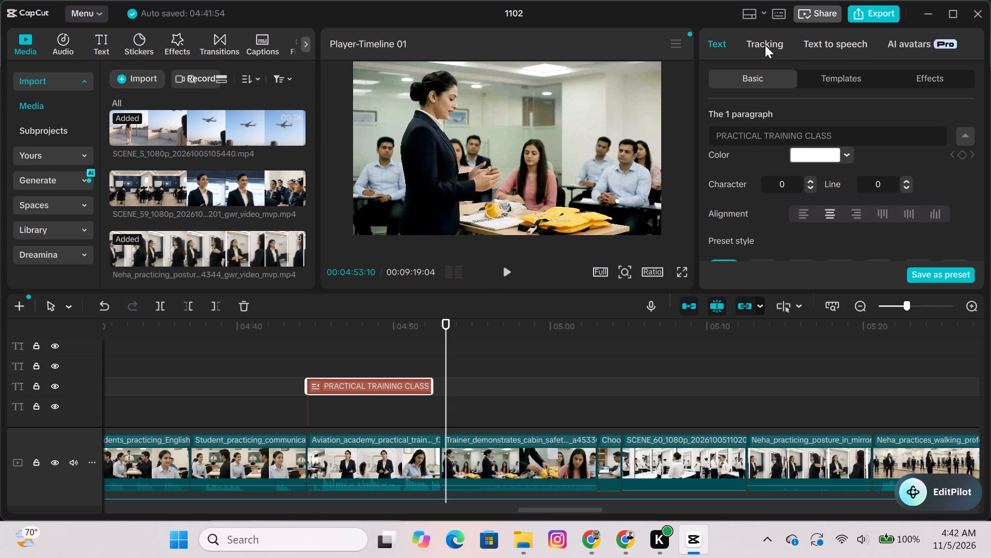
pyautogui.scroll(6, 890, 142)
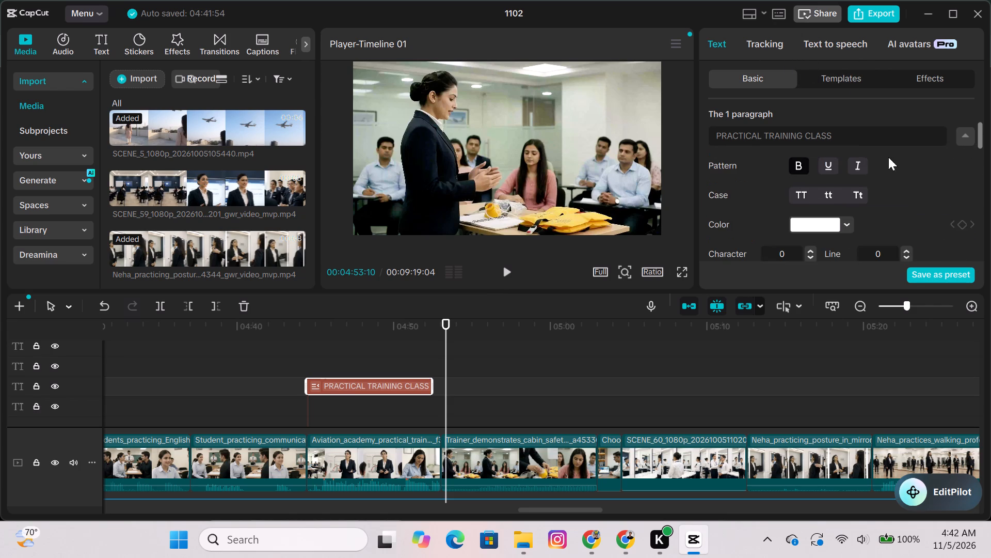
pyautogui.scroll(-2, 819, 220)
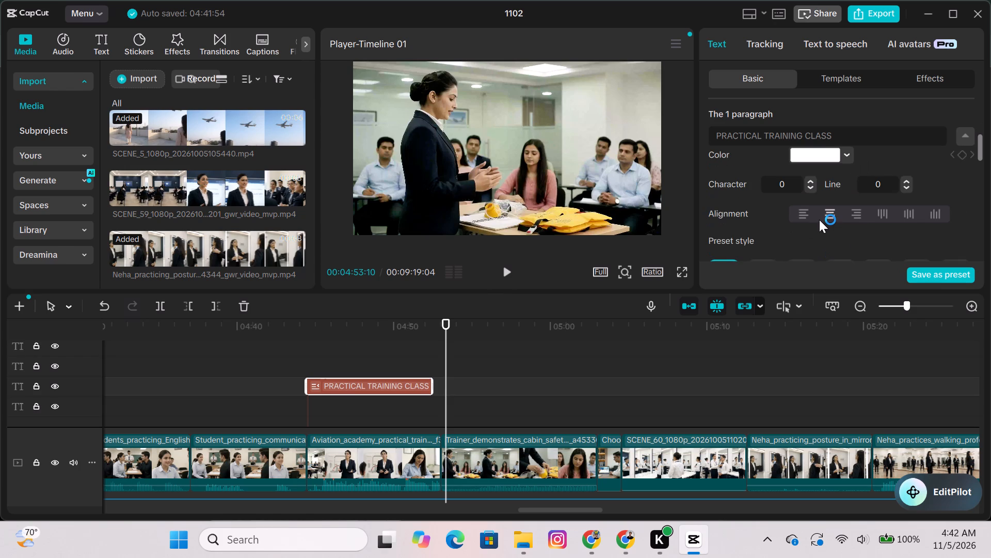
pyautogui.scroll(-4, 819, 220)
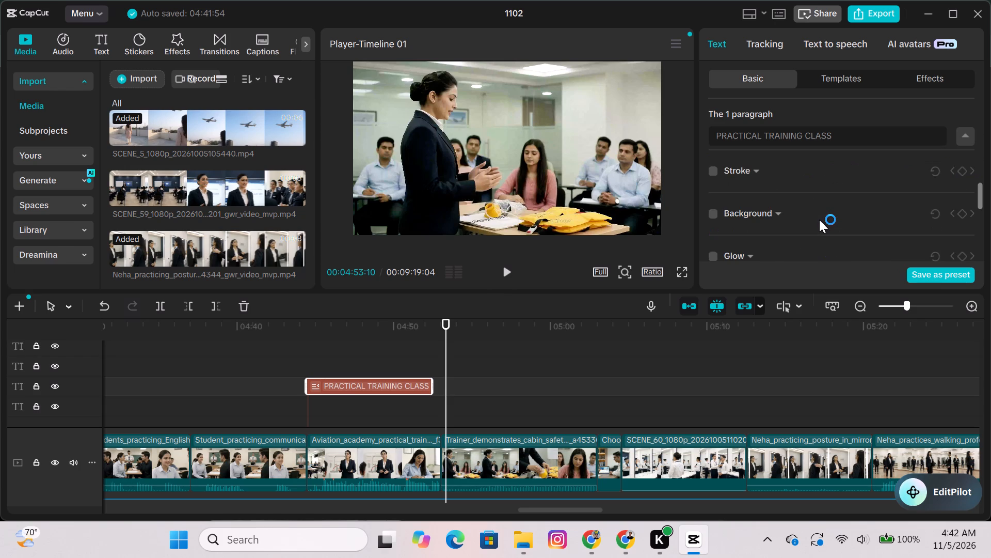
pyautogui.scroll(-1, 819, 220)
pyautogui.scroll(5, 819, 220)
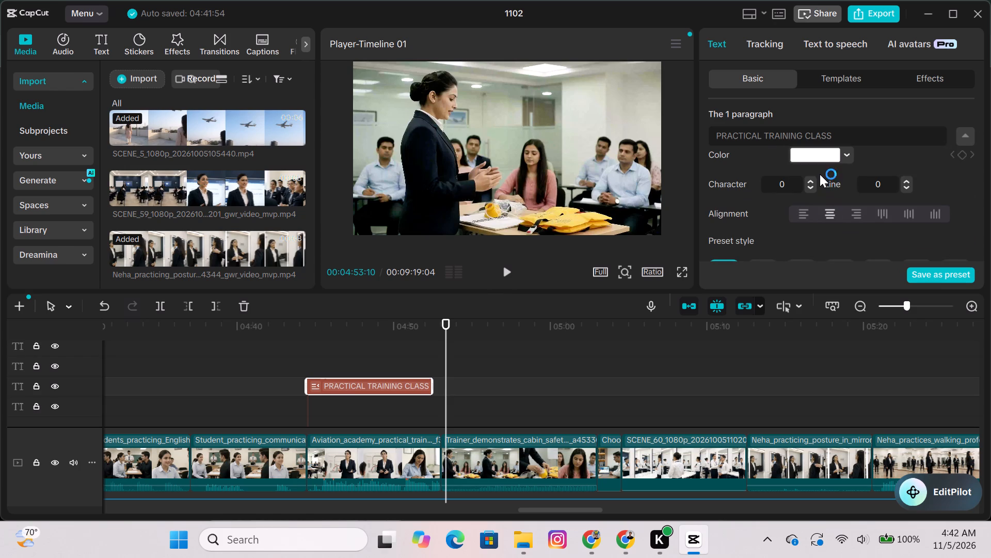
# Extend the PRACTICAL TRAINING CLASS title to end where the Trainer_demonstrates_cabin clip begins.
pyautogui.click(408, 349)
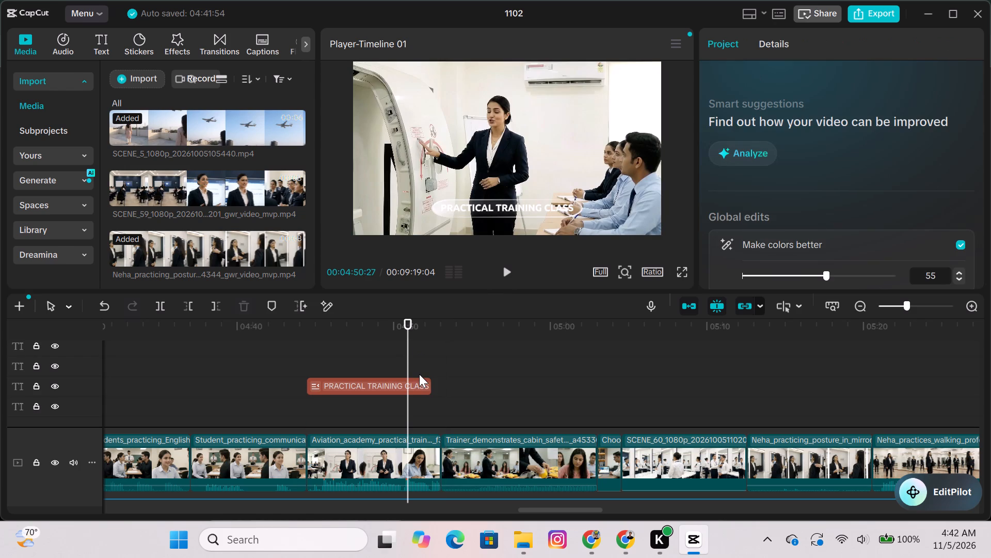
pyautogui.click(425, 383)
pyautogui.moveTo(431, 386); pyautogui.dragTo(447, 392)
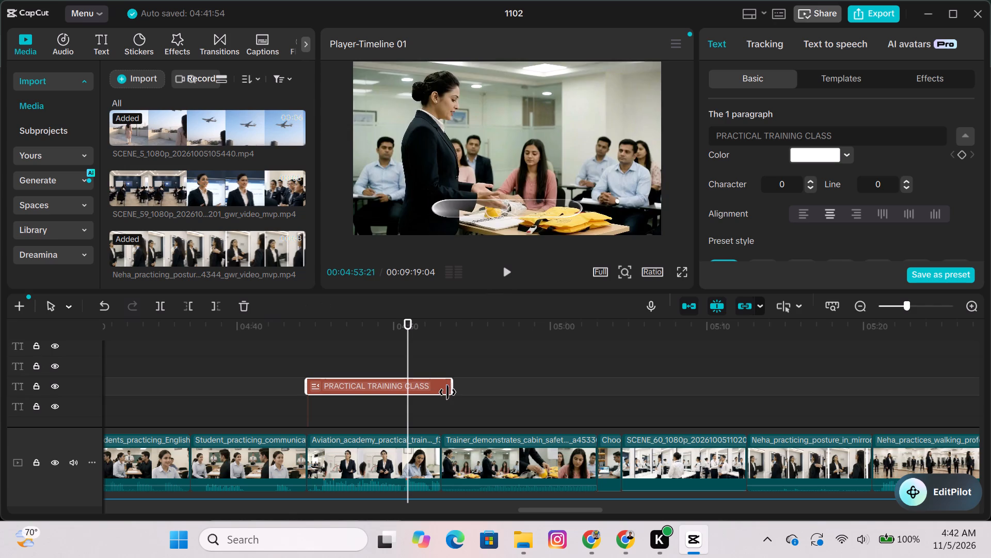
pyautogui.moveTo(447, 392); pyautogui.dragTo(434, 408)
# Play back the PRACTICAL TRAINING CLASS title and the scenes after it, up to about 05:04.
pyautogui.click(428, 361)
pyautogui.click(504, 265)
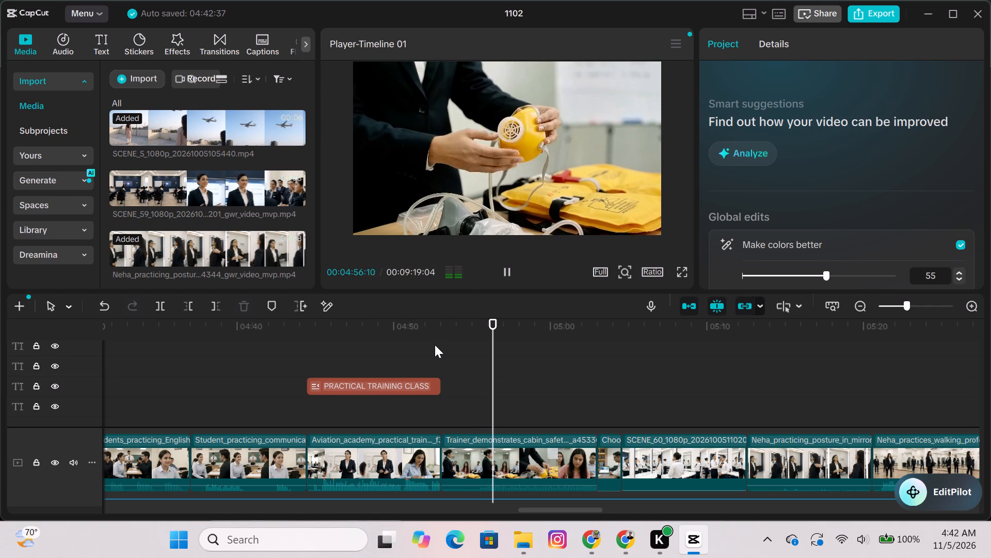
pyautogui.click(401, 357)
pyautogui.moveTo(401, 357); pyautogui.dragTo(300, 378)
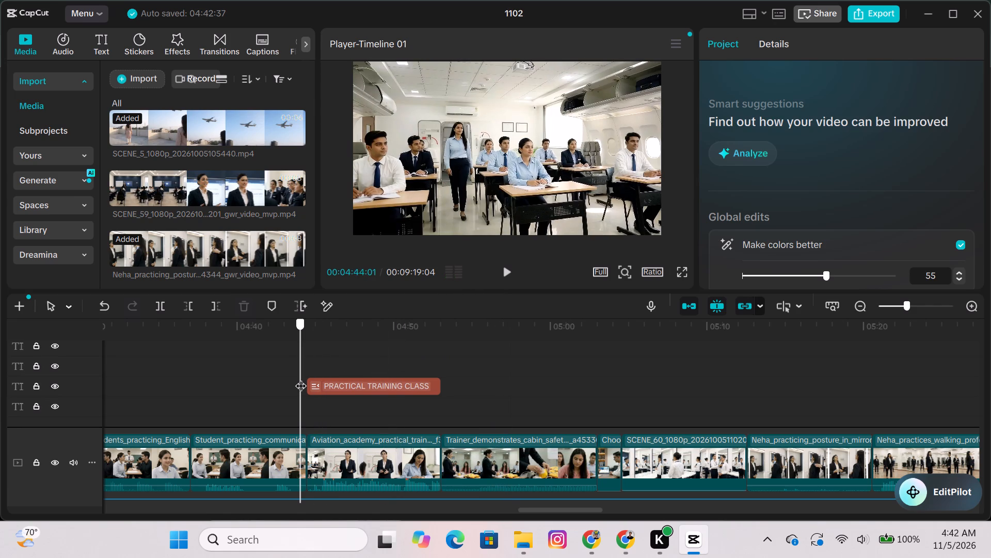
pyautogui.moveTo(300, 378); pyautogui.dragTo(312, 378)
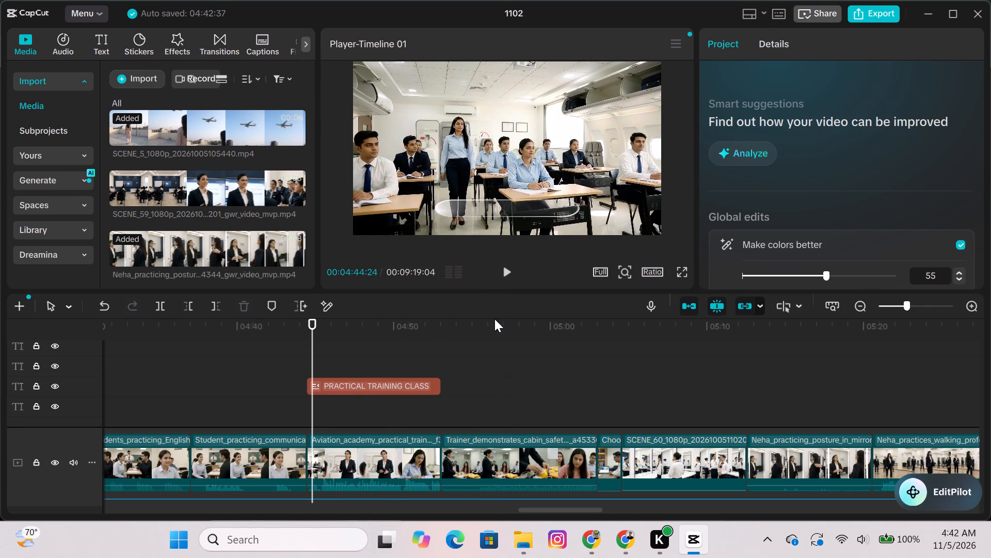
pyautogui.click(509, 272)
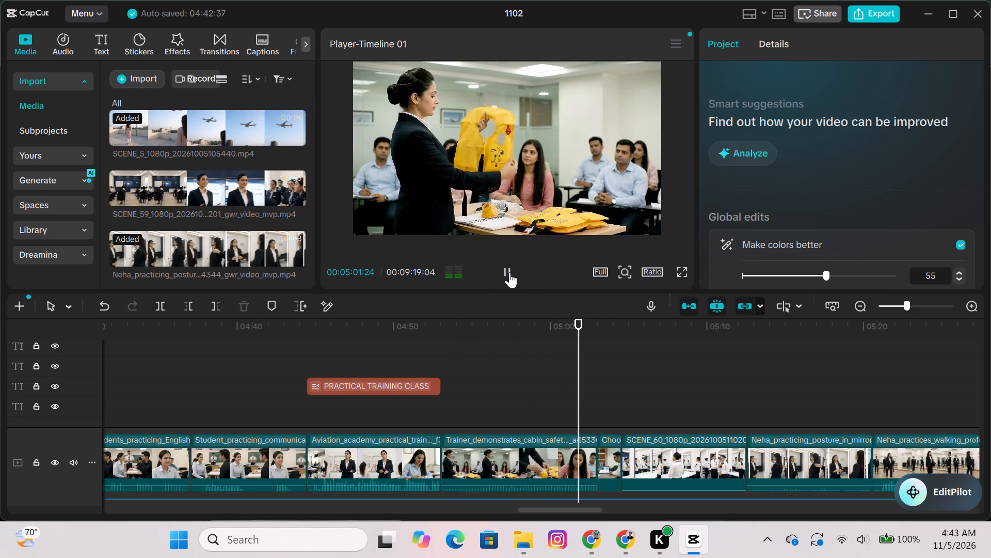
pyautogui.click(509, 272)
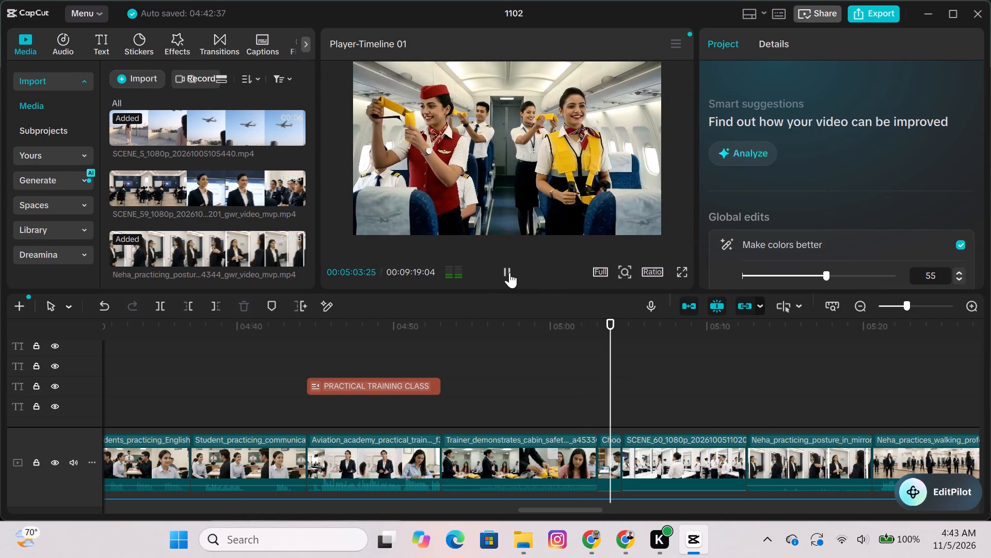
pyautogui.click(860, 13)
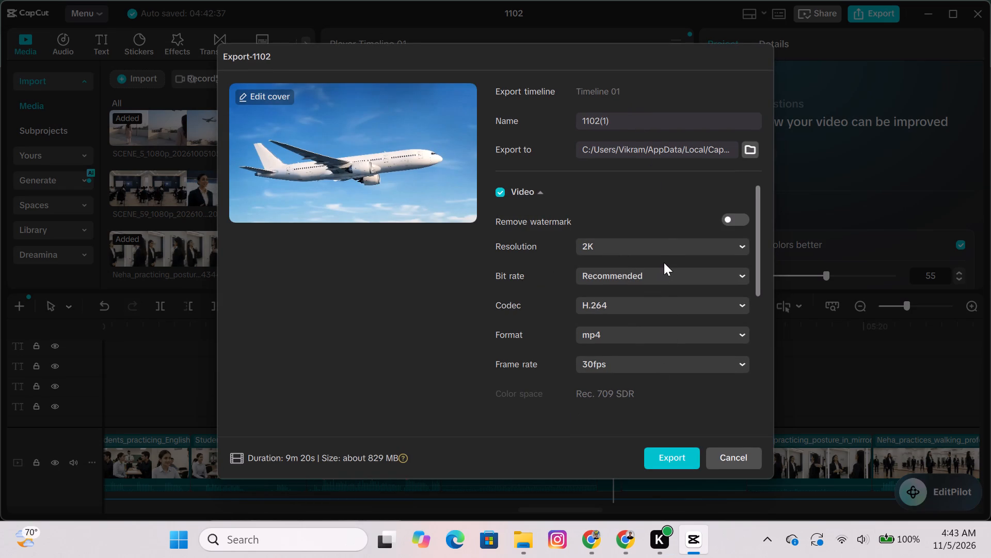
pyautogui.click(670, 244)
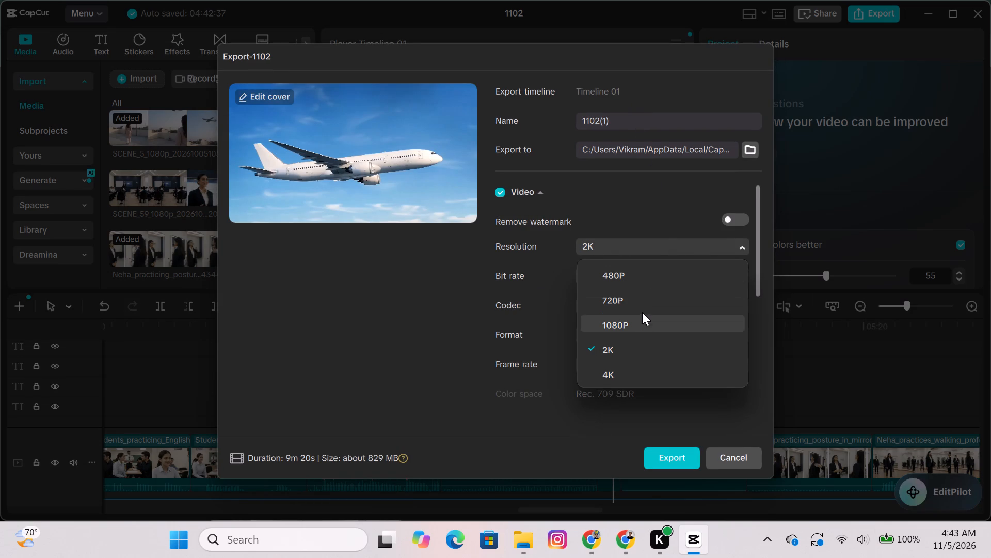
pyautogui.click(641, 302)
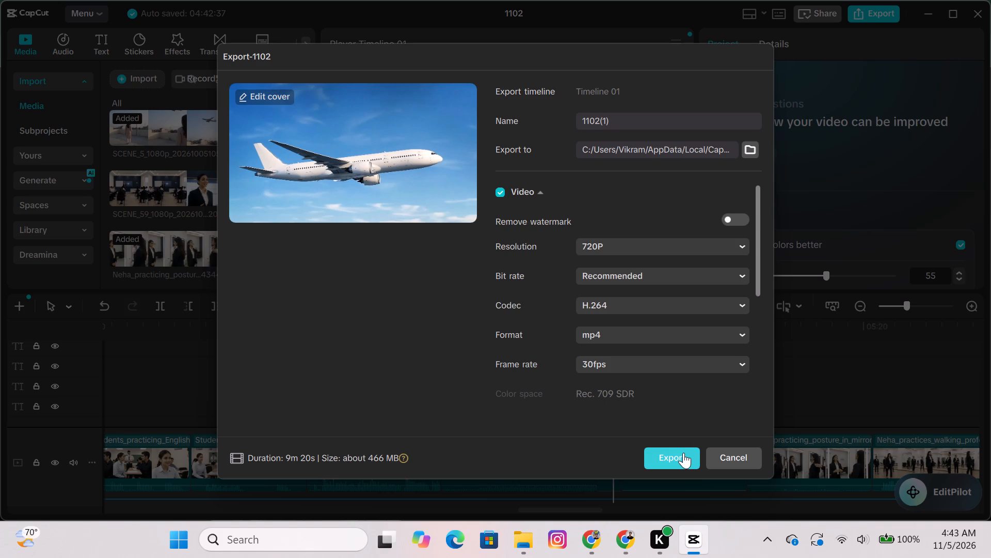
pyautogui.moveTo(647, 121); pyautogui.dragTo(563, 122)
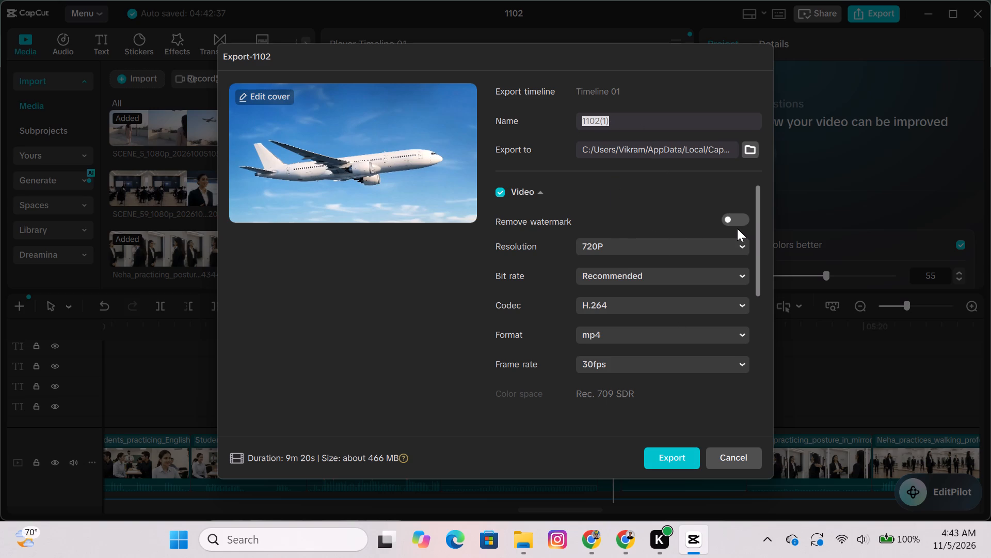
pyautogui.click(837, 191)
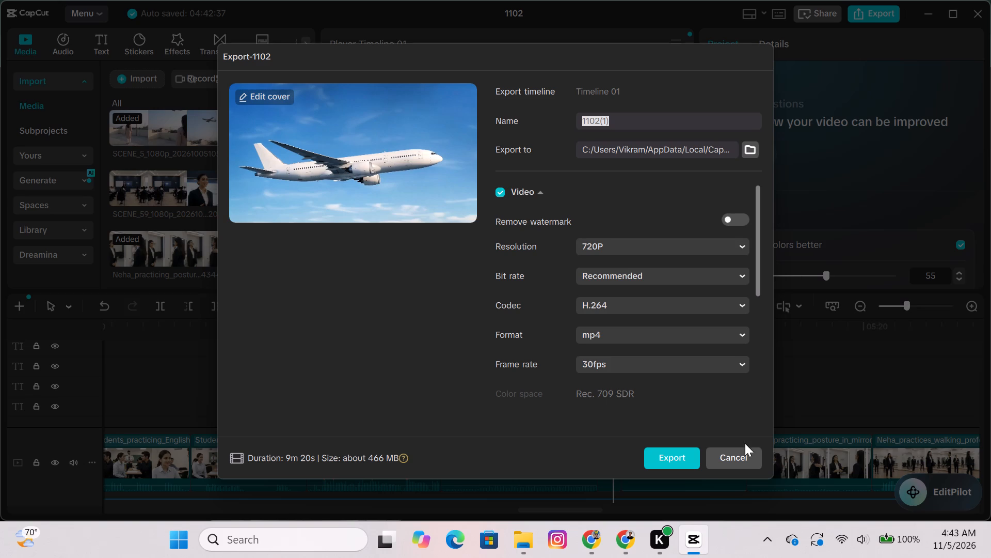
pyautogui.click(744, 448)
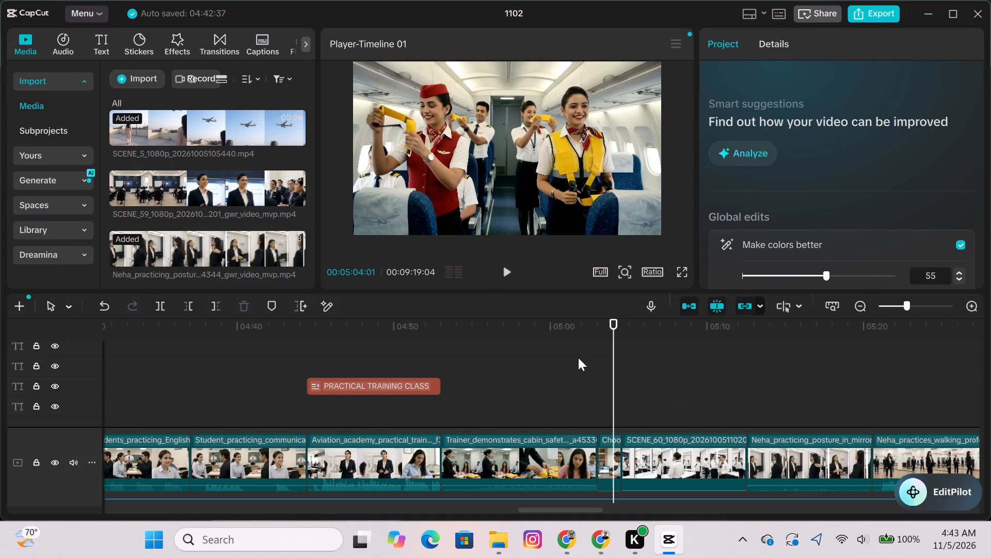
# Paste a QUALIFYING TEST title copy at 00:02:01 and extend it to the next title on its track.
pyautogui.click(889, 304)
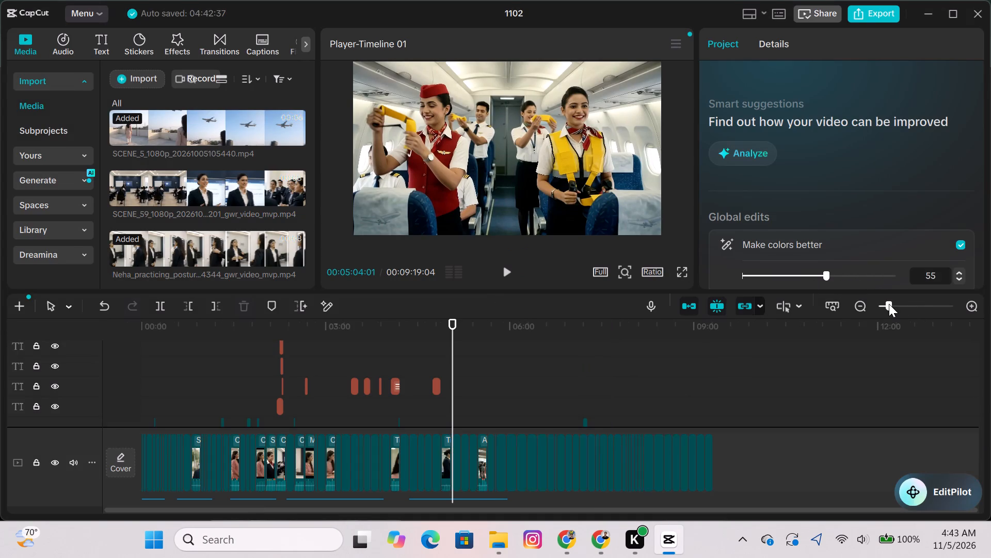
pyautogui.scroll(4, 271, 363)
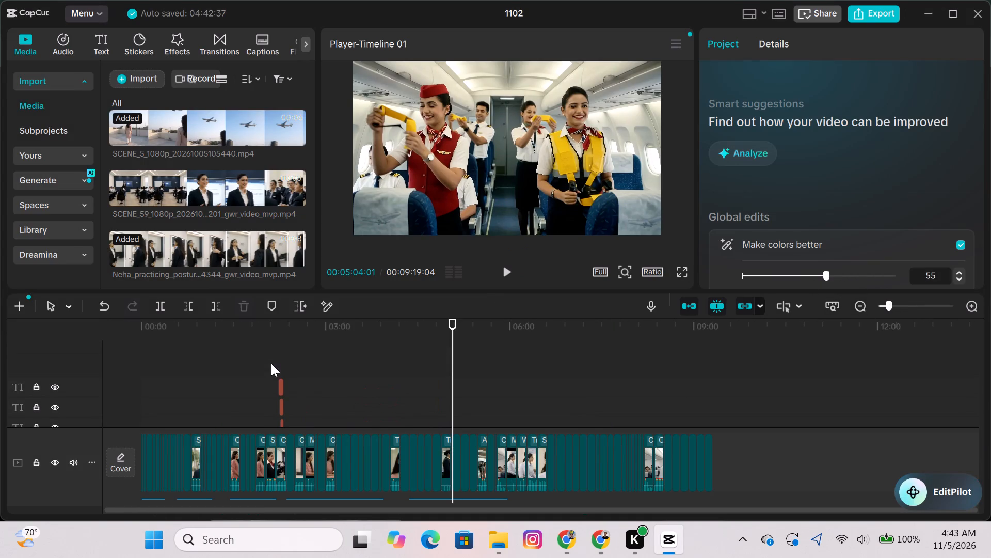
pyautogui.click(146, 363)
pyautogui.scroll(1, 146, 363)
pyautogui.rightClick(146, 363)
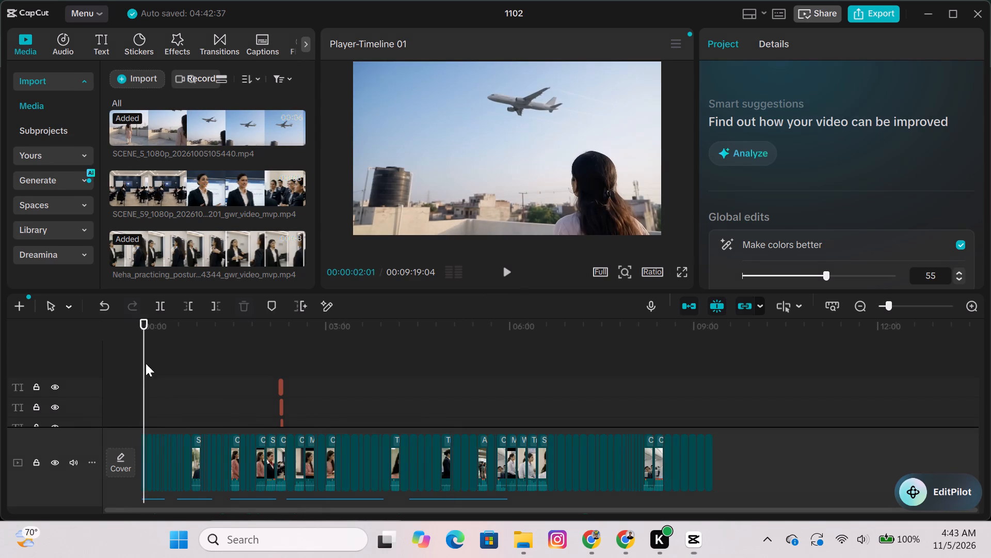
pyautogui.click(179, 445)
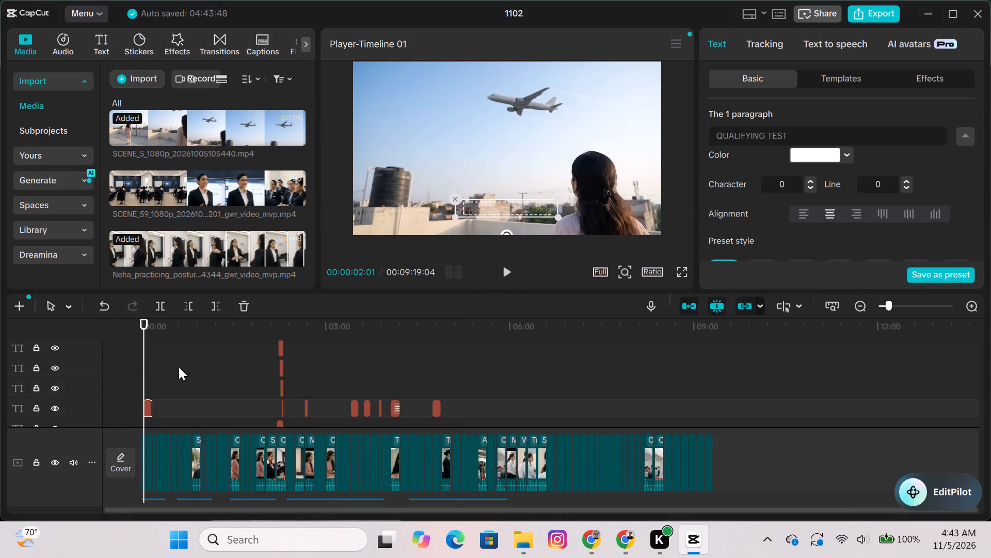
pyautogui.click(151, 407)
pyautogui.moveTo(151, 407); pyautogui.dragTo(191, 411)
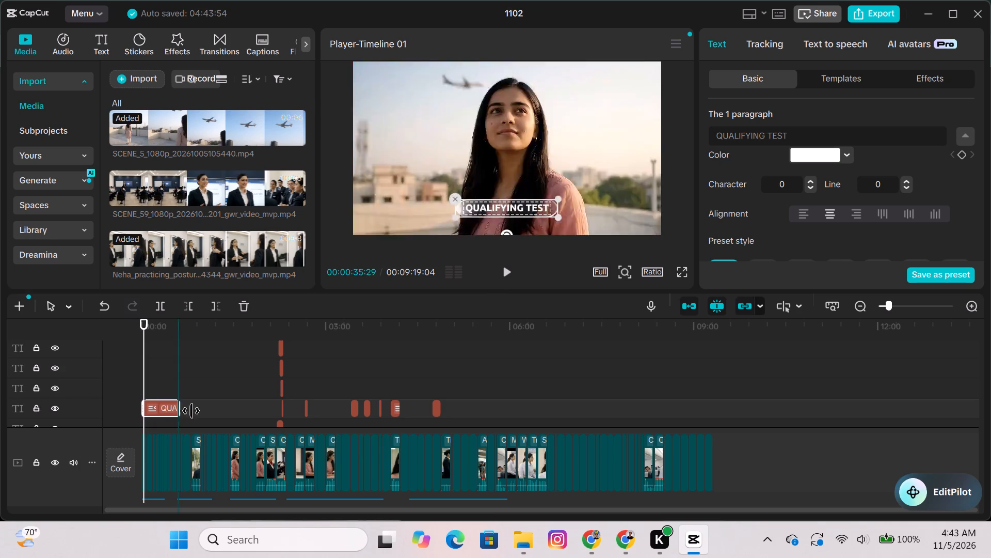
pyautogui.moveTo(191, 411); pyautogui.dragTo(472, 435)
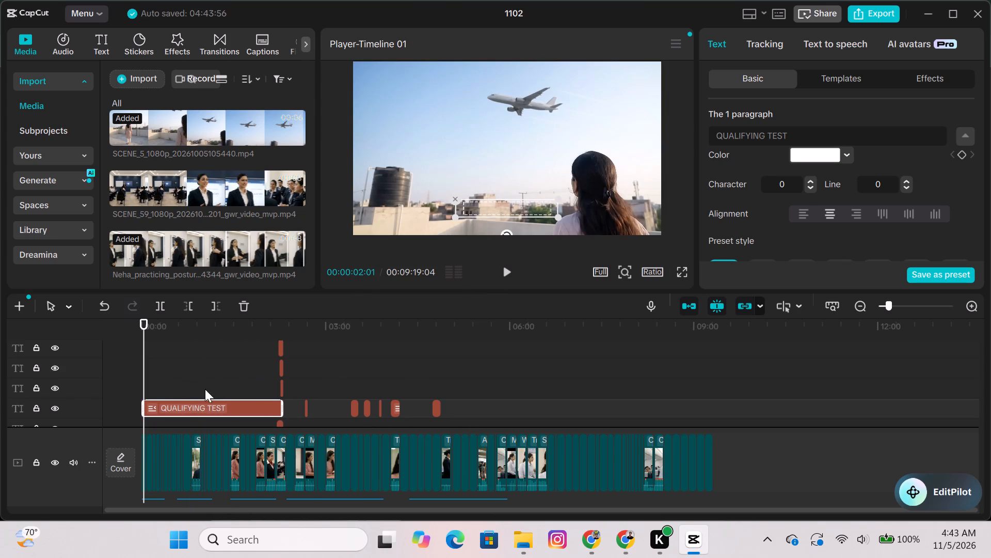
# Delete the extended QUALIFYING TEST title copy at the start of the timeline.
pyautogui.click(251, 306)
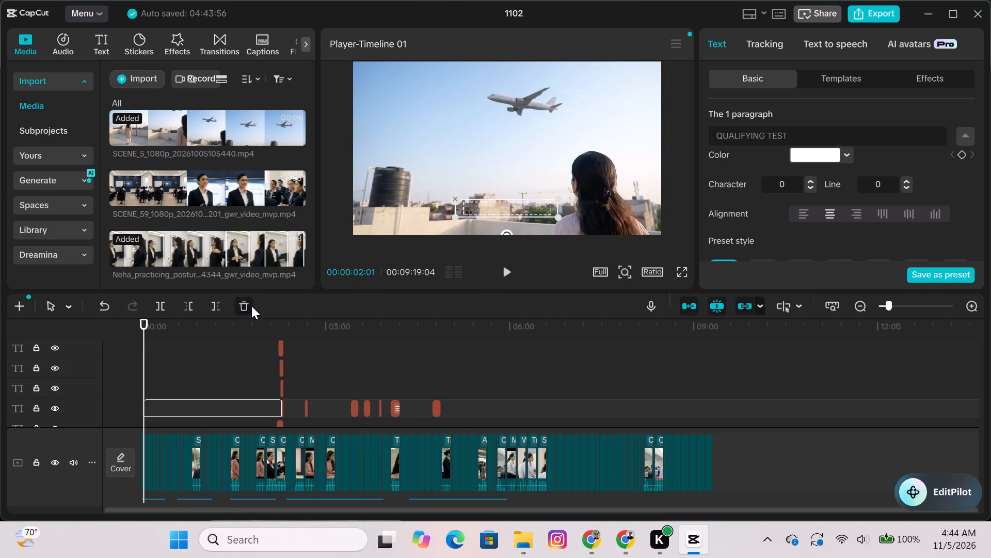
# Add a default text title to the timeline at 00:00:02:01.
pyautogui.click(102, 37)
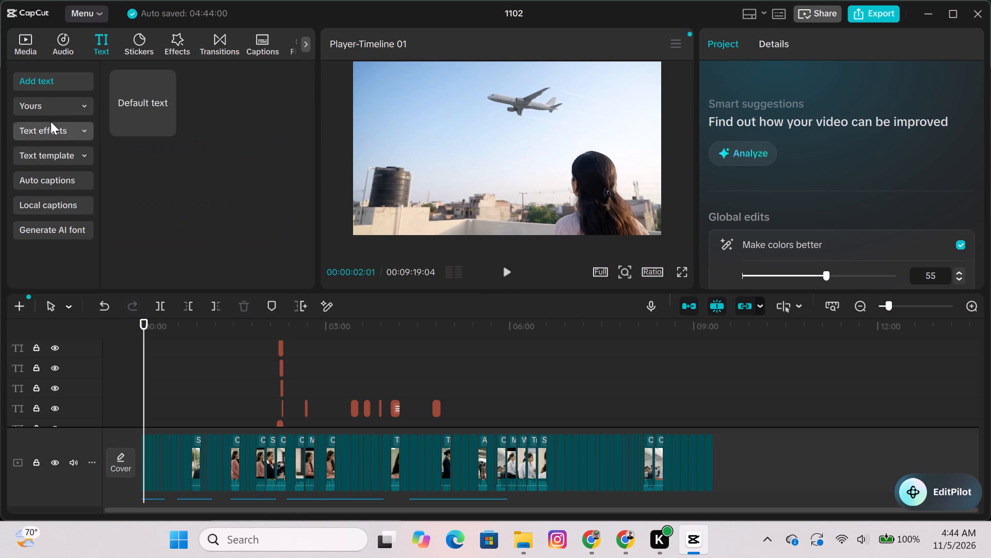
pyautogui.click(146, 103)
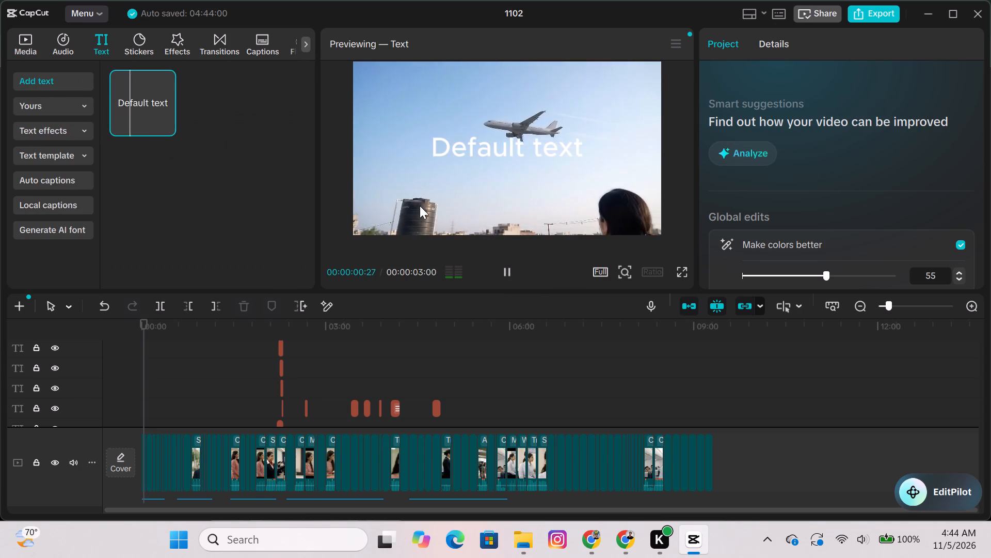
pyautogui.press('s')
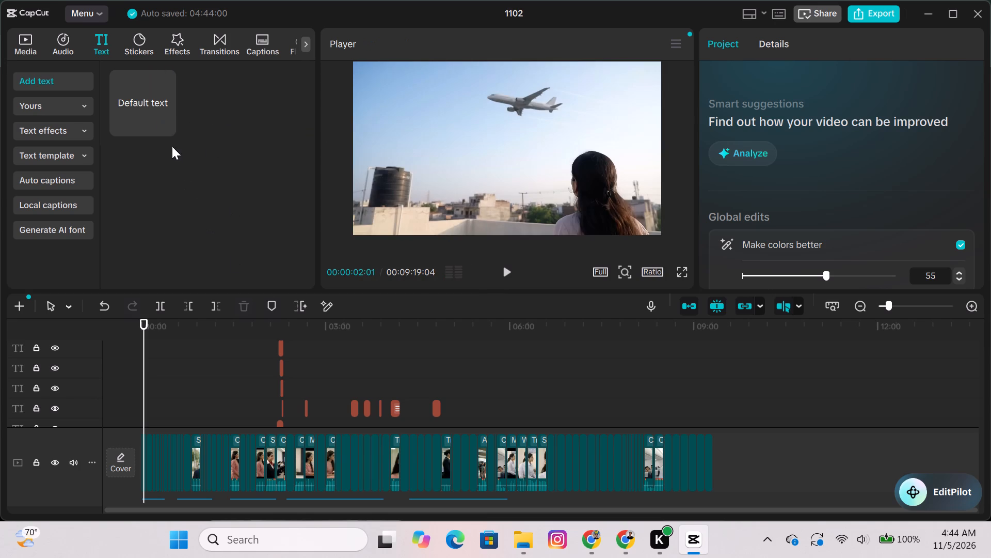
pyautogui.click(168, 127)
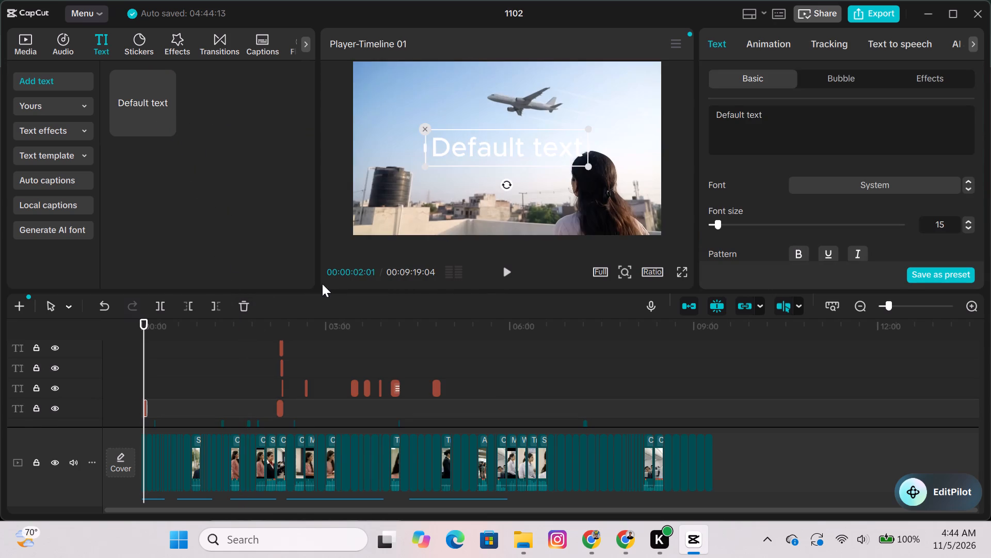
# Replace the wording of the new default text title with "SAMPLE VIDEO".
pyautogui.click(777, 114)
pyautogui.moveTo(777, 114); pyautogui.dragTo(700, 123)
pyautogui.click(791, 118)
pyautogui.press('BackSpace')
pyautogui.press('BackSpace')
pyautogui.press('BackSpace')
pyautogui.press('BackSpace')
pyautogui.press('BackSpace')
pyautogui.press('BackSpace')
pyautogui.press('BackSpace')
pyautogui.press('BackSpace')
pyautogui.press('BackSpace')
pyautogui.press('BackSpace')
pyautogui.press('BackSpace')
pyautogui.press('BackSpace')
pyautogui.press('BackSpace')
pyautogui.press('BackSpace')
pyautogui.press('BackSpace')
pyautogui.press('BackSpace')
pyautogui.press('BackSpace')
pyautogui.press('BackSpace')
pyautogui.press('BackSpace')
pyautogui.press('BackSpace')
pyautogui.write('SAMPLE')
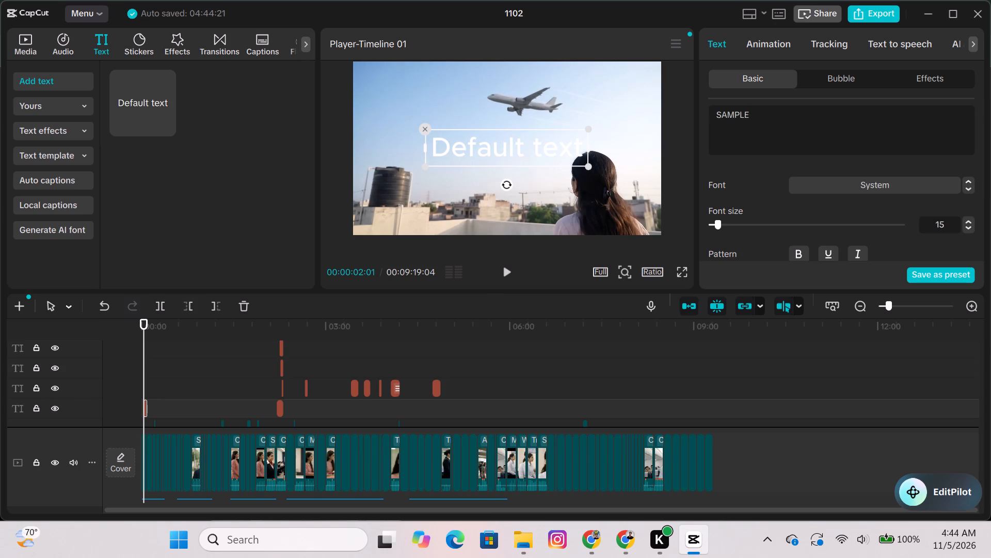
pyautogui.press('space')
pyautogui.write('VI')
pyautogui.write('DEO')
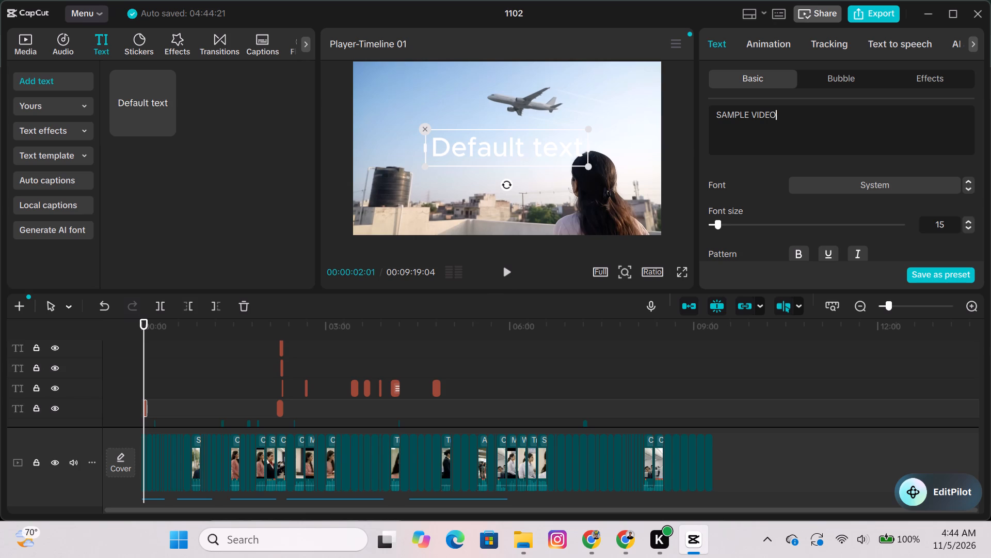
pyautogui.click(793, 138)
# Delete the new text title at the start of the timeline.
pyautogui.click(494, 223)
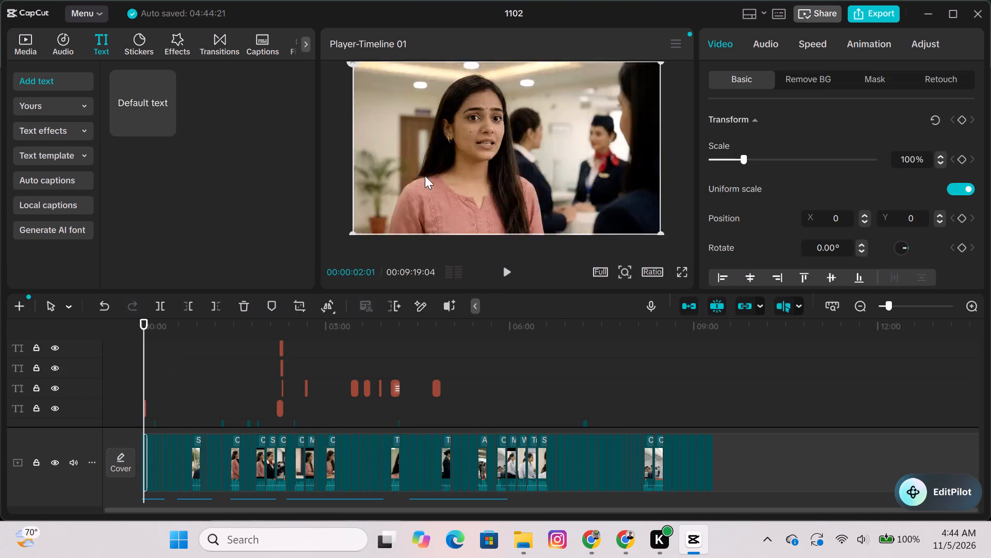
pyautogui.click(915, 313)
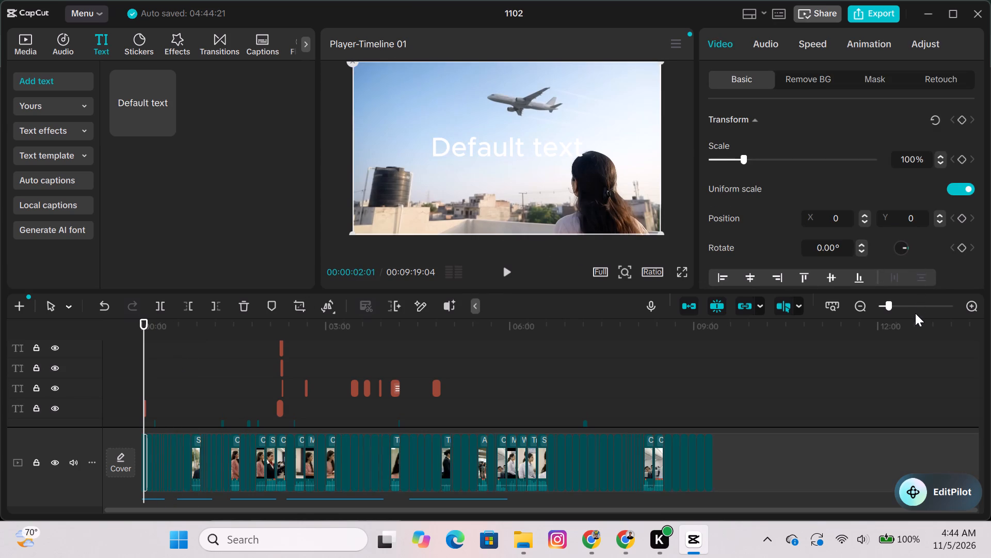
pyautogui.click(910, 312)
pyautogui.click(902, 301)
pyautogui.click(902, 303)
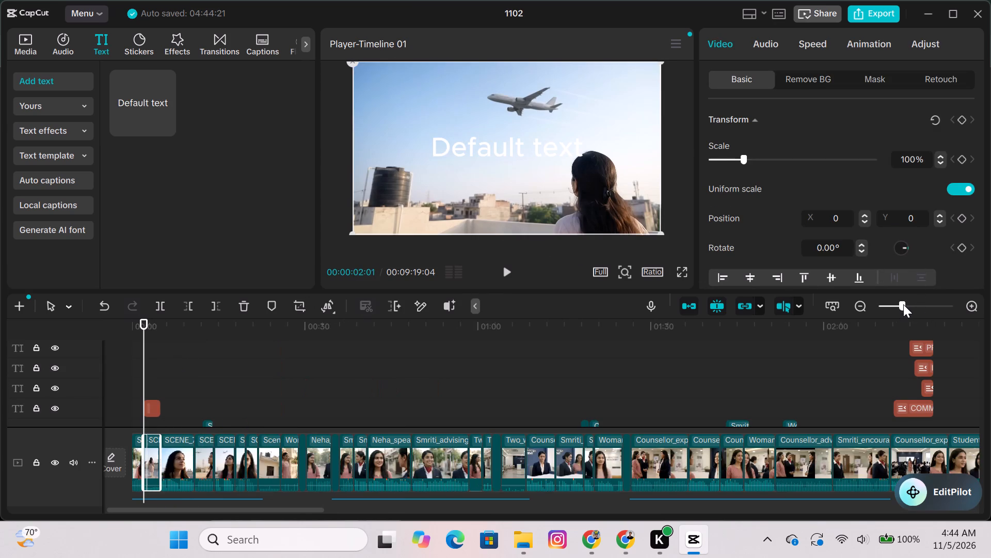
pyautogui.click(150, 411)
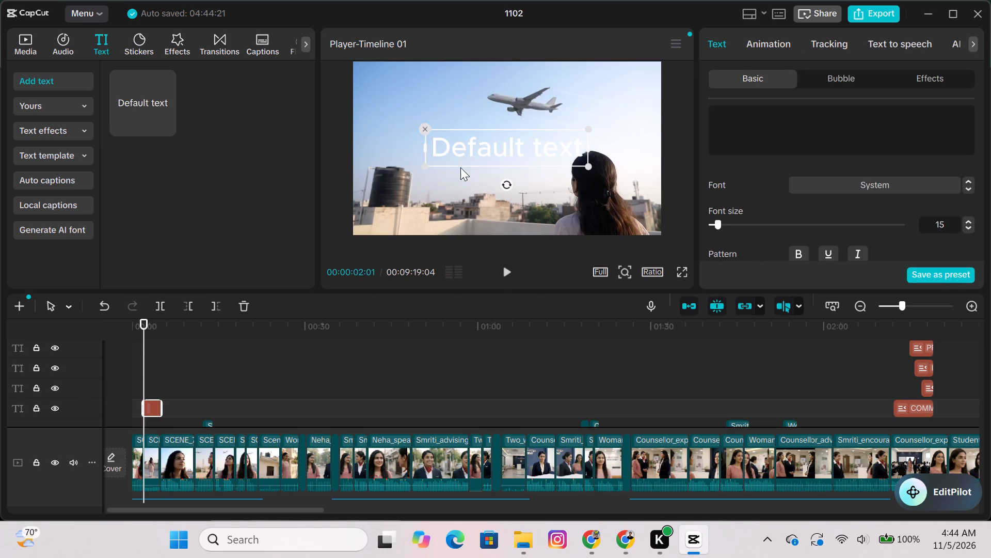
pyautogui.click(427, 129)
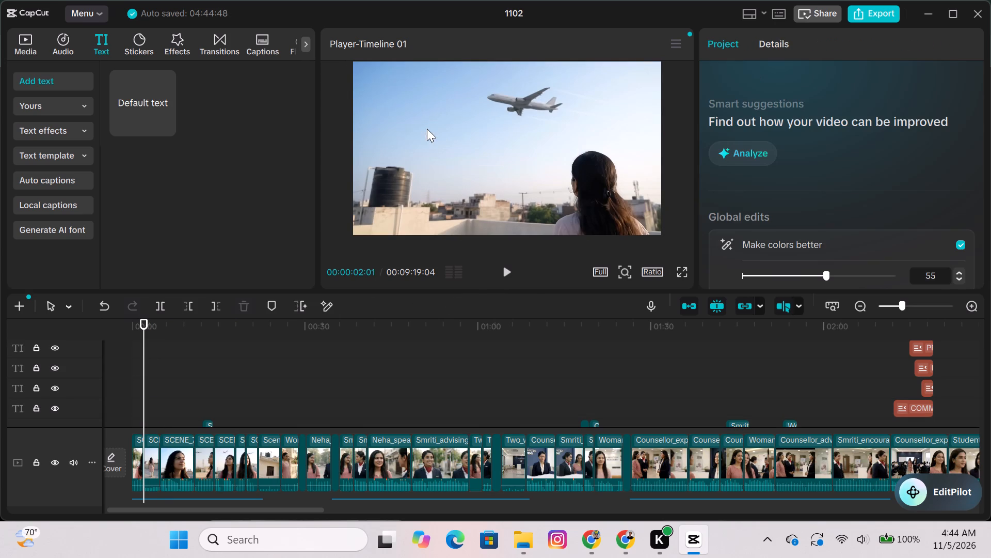
# Add a fresh default text title at 00:00:02:01 and replace its wording with "SA".
pyautogui.click(169, 128)
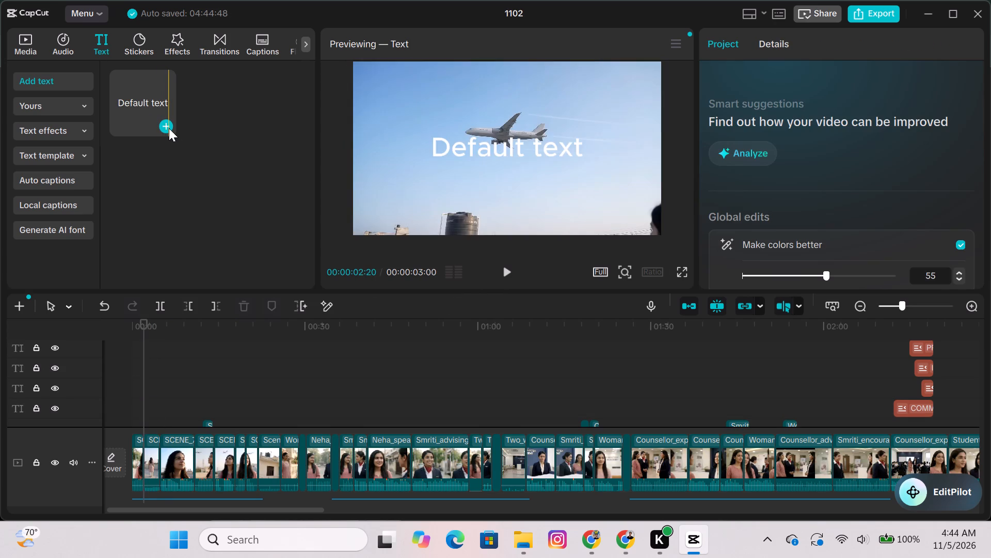
pyautogui.click(778, 113)
pyautogui.moveTo(778, 113); pyautogui.dragTo(681, 113)
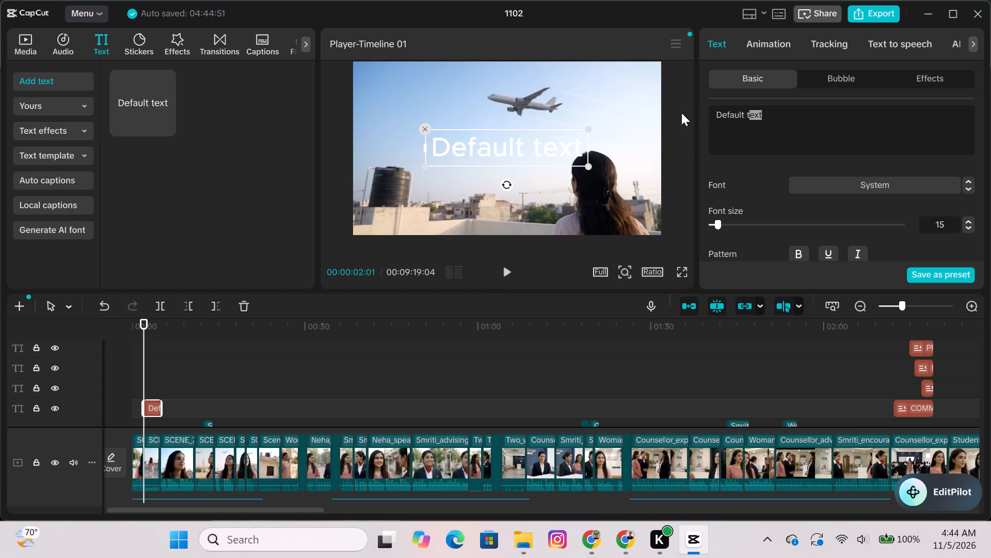
pyautogui.moveTo(681, 113); pyautogui.dragTo(678, 113)
pyautogui.press('BackSpace')
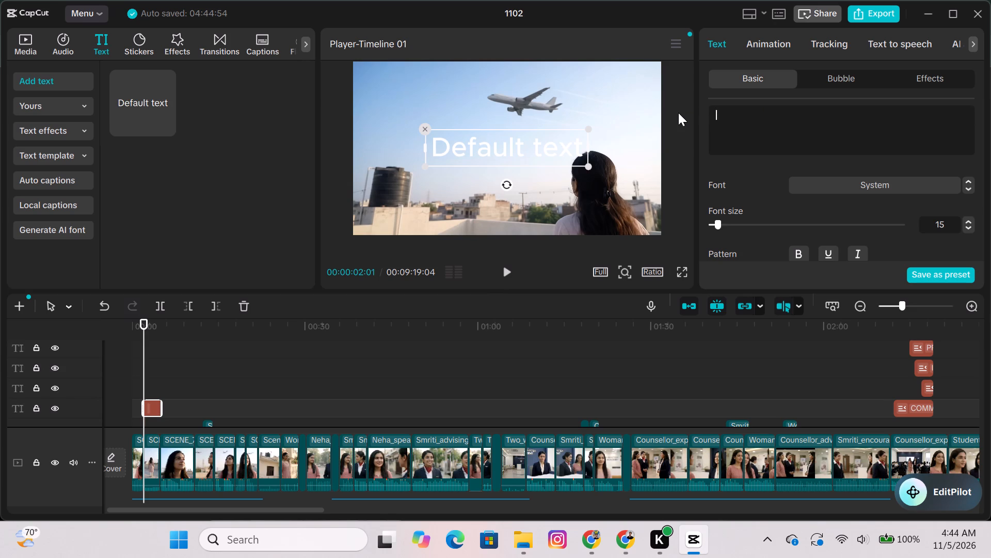
pyautogui.write('SA')
# Close the 1102 project editor window.
pyautogui.click(977, 20)
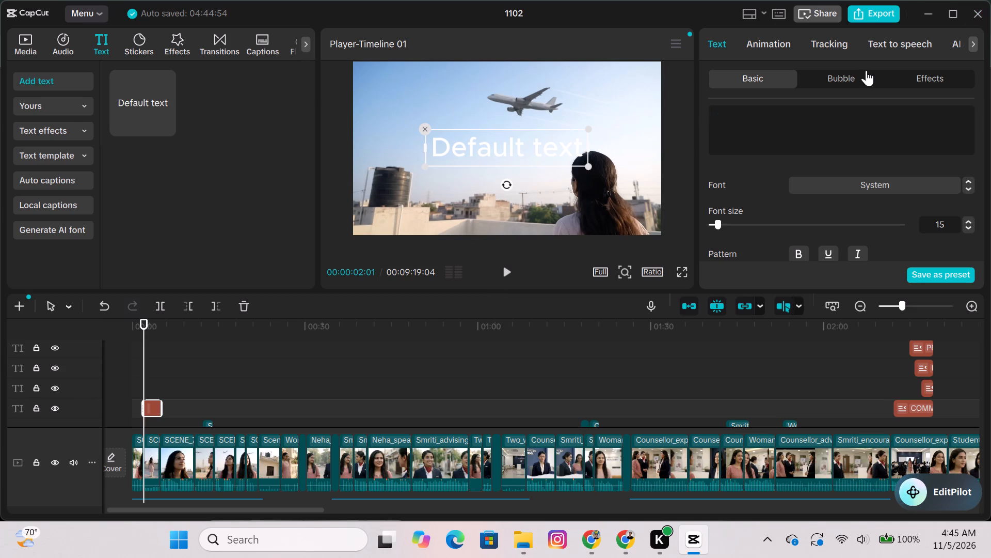
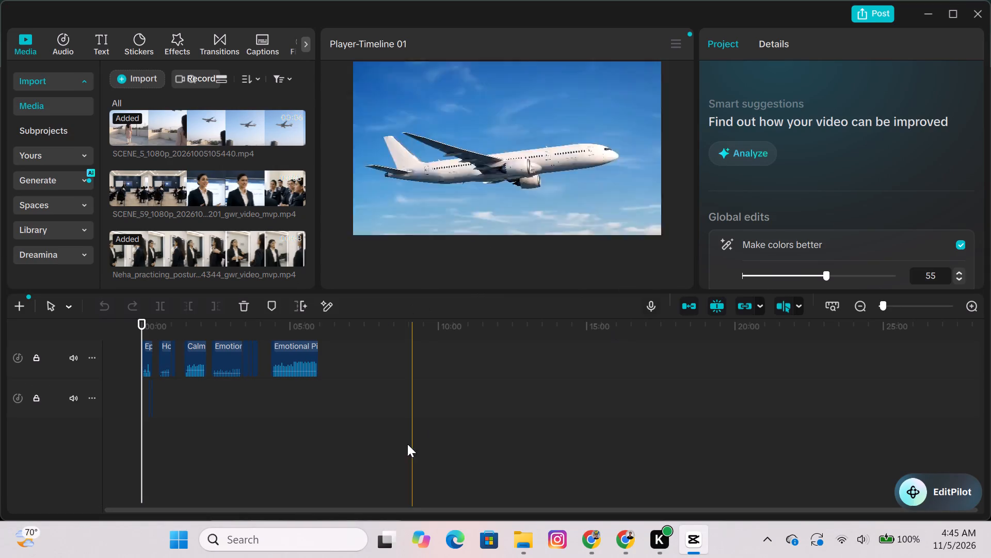
# Add a default text title near the timeline start at 00:00:00:11.
pyautogui.scroll(5, 414, 334)
pyautogui.scroll(5, 377, 381)
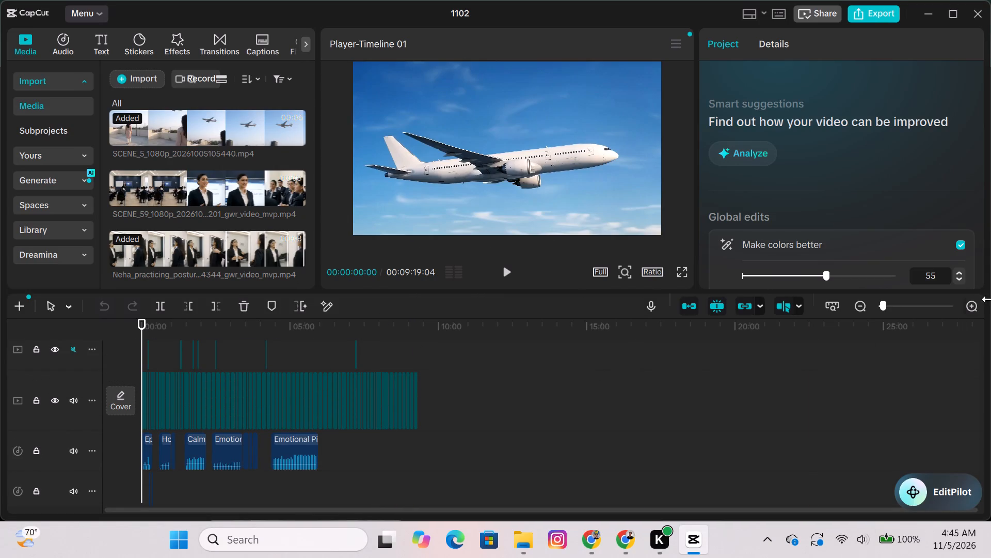
pyautogui.click(893, 309)
pyautogui.moveTo(893, 309); pyautogui.dragTo(903, 309)
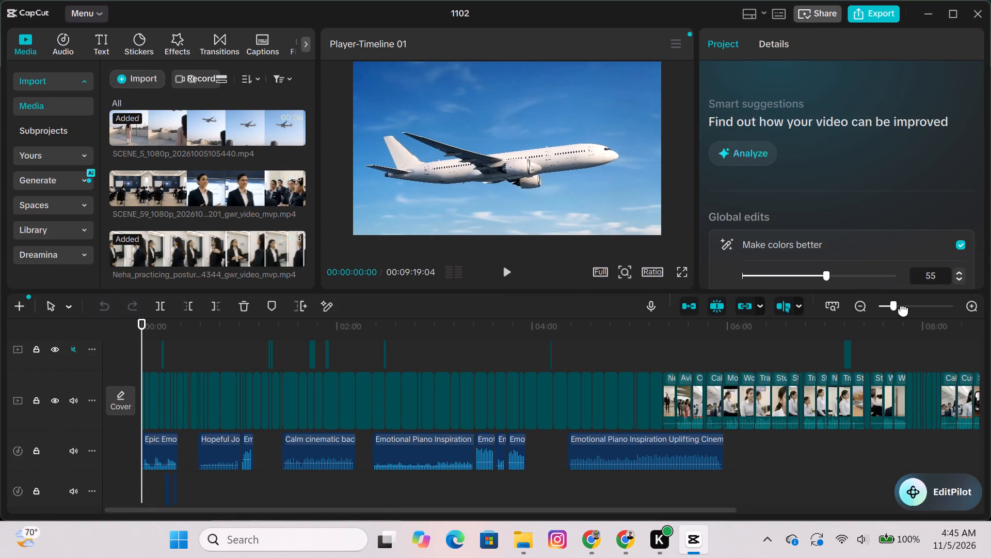
pyautogui.moveTo(903, 309); pyautogui.dragTo(910, 308)
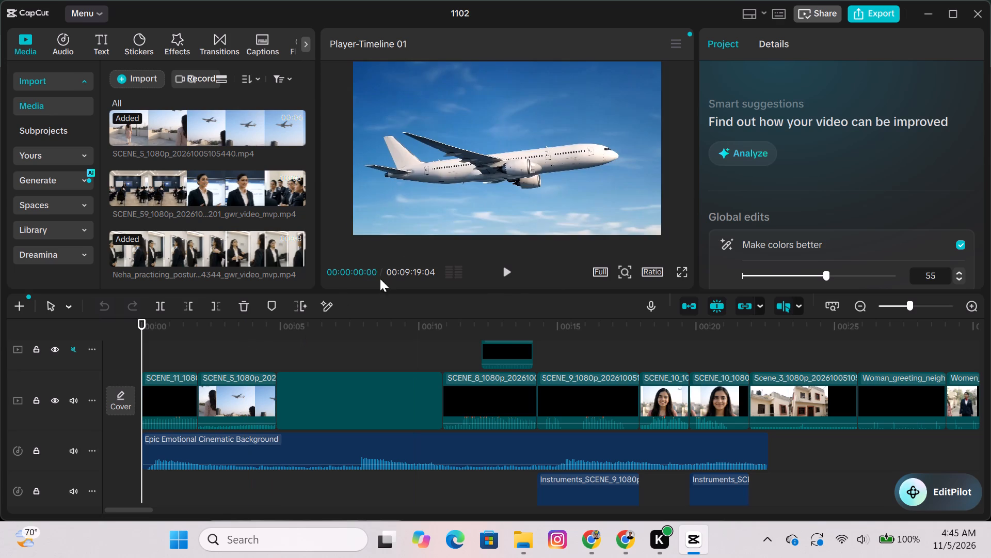
pyautogui.click(178, 349)
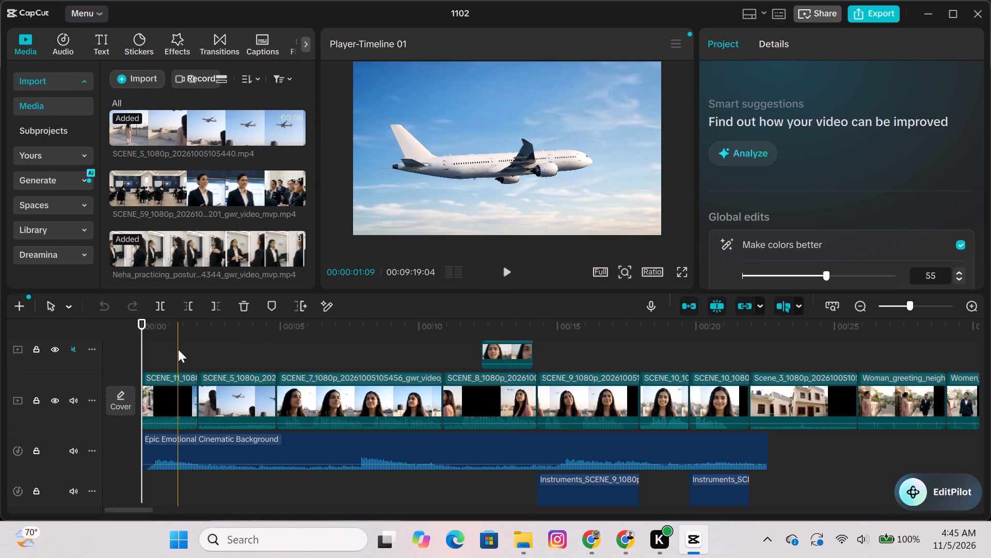
pyautogui.moveTo(178, 349); pyautogui.dragTo(152, 351)
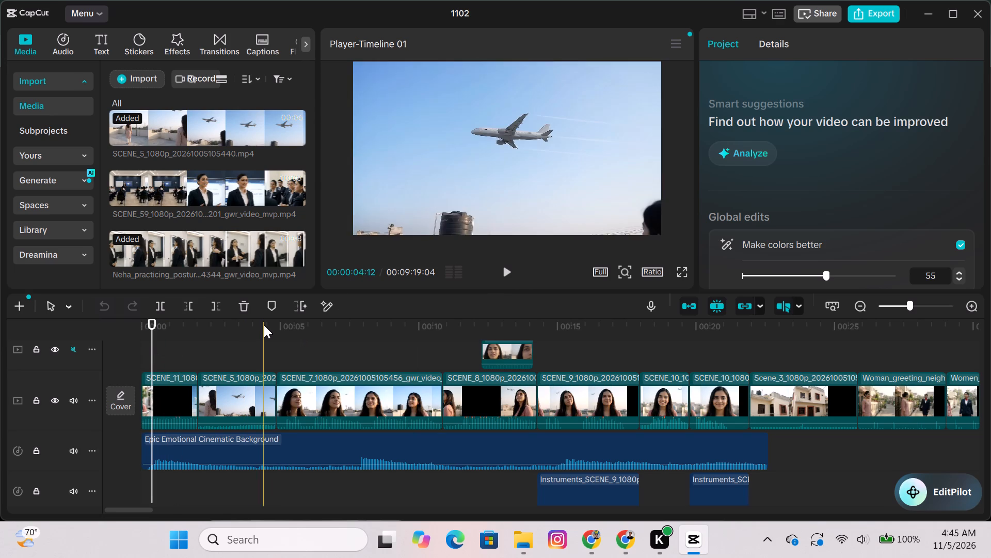
pyautogui.click(89, 38)
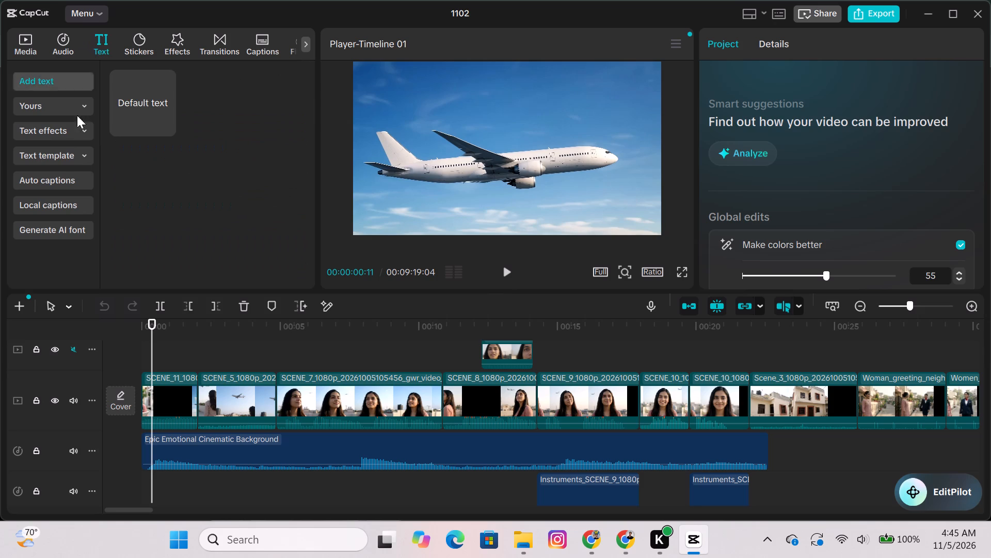
pyautogui.click(161, 127)
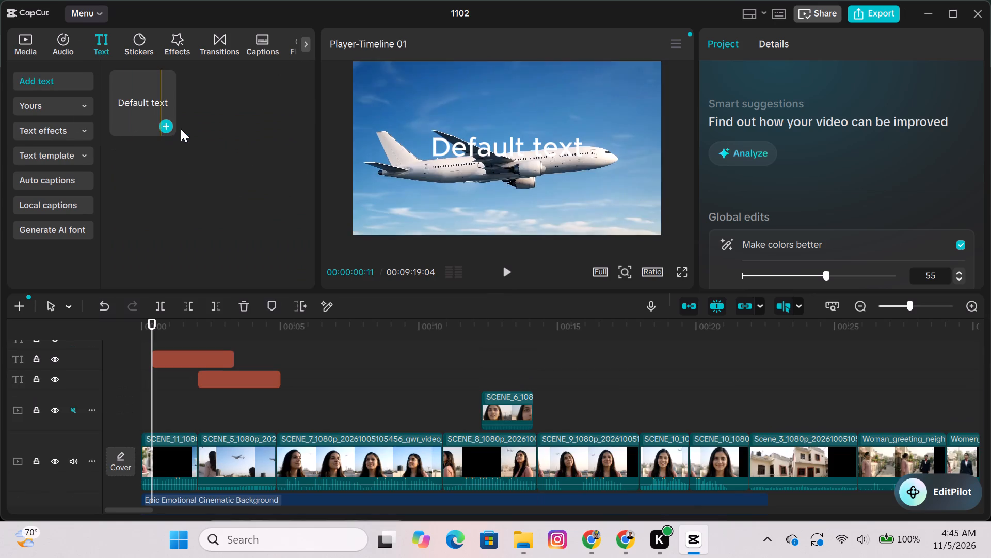
# Delete the leftover text title that starts at about two seconds on the timeline.
pyautogui.click(230, 383)
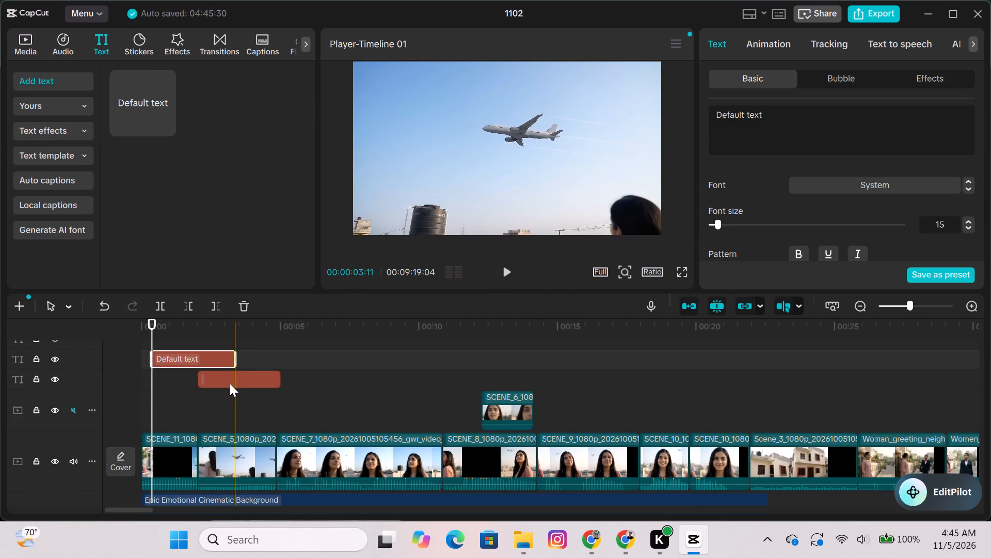
pyautogui.click(240, 308)
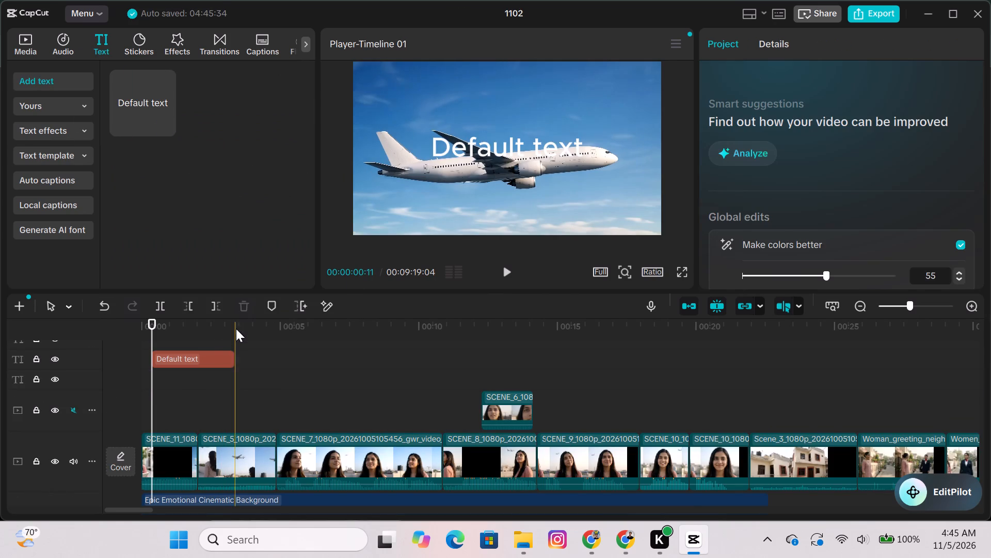
# Replace the wording of the default text title at 00:00:00:11 with "SAMPLE VIDEO".
pyautogui.click(215, 361)
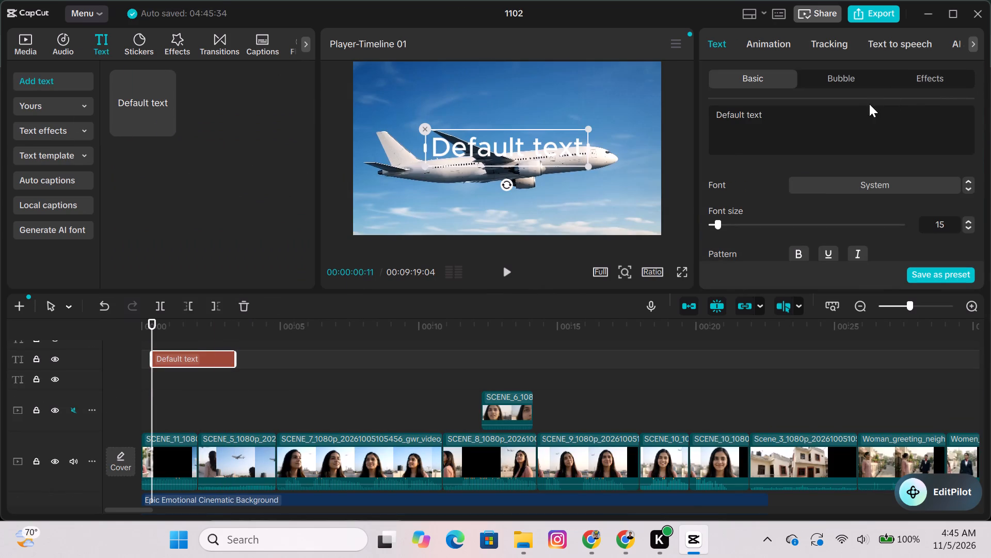
pyautogui.click(858, 106)
pyautogui.press('s')
pyautogui.press('BackSpace')
pyautogui.press('BackSpace')
pyautogui.press('BackSpace')
pyautogui.press('BackSpace')
pyautogui.press('BackSpace')
pyautogui.press('BackSpace')
pyautogui.press('BackSpace')
pyautogui.press('BackSpace')
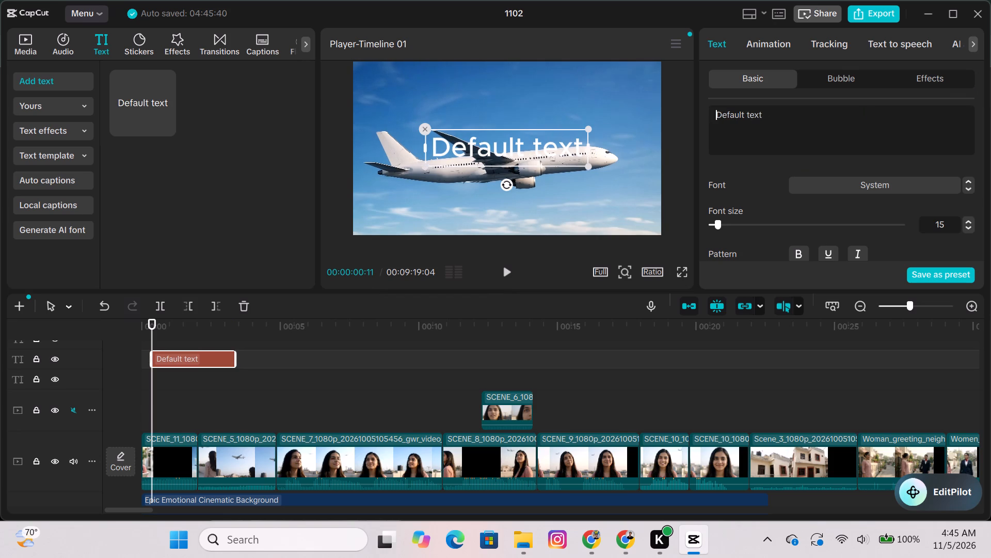
pyautogui.click(851, 121)
pyautogui.press('BackSpace')
pyautogui.press('BackSpace')
pyautogui.press('BackSpace')
pyautogui.press('BackSpace')
pyautogui.press('BackSpace')
pyautogui.press('BackSpace')
pyautogui.press('BackSpace')
pyautogui.press('BackSpace')
pyautogui.press('BackSpace')
pyautogui.press('BackSpace')
pyautogui.press('BackSpace')
pyautogui.press('BackSpace')
pyautogui.press('BackSpace')
pyautogui.press('BackSpace')
pyautogui.press('BackSpace')
pyautogui.press('BackSpace')
pyautogui.press('BackSpace')
pyautogui.press('BackSpace')
pyautogui.press('BackSpace')
pyautogui.press('BackSpace')
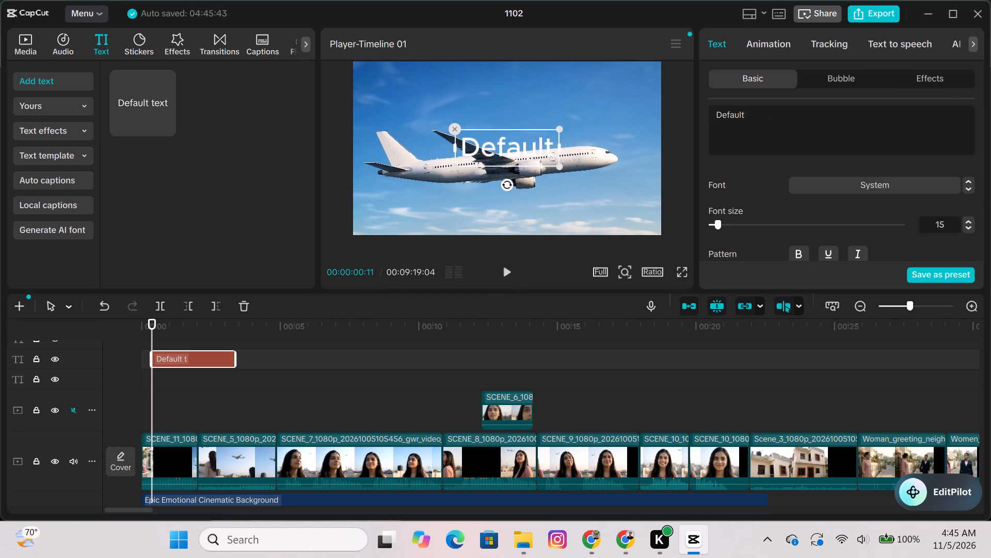
pyautogui.write('SAMPLE')
pyautogui.press('space')
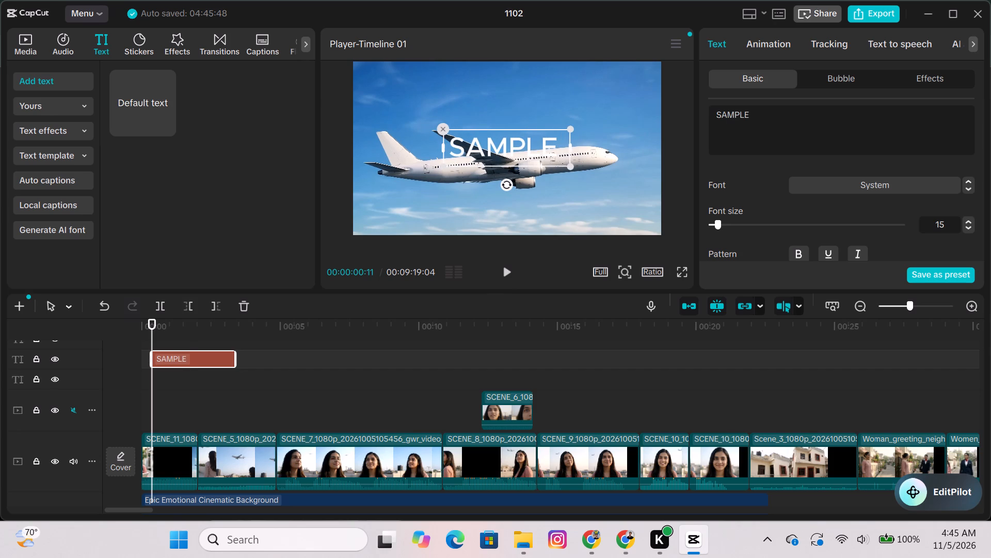
pyautogui.write('VIDEO')
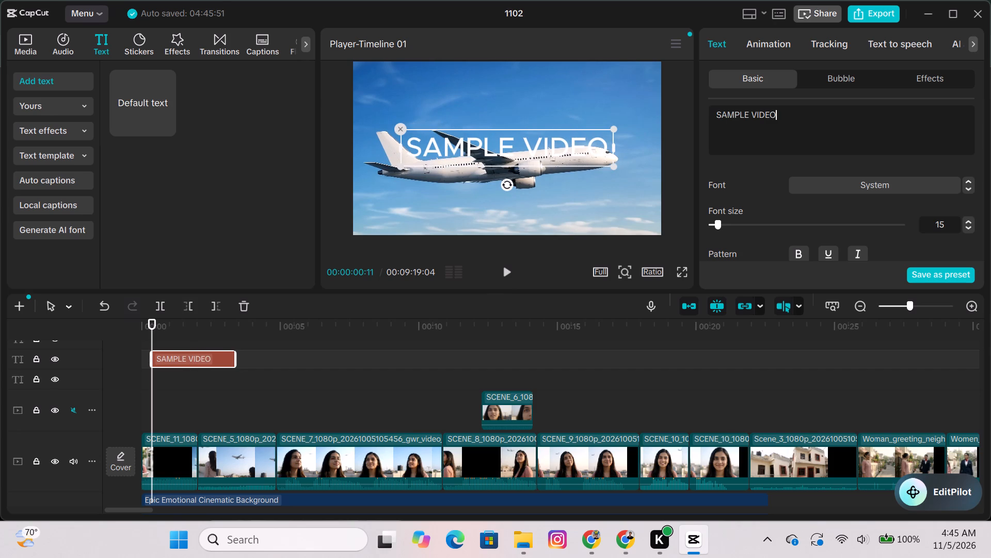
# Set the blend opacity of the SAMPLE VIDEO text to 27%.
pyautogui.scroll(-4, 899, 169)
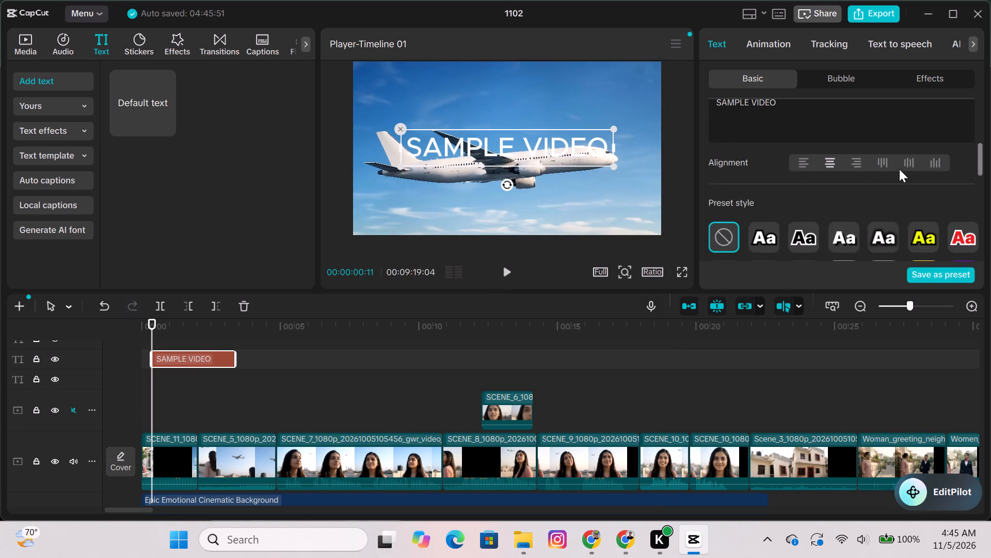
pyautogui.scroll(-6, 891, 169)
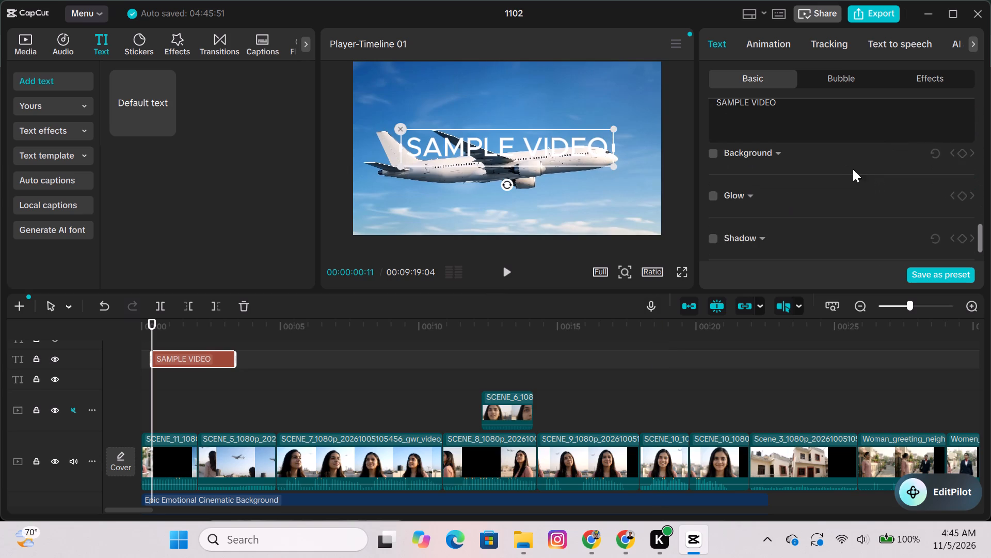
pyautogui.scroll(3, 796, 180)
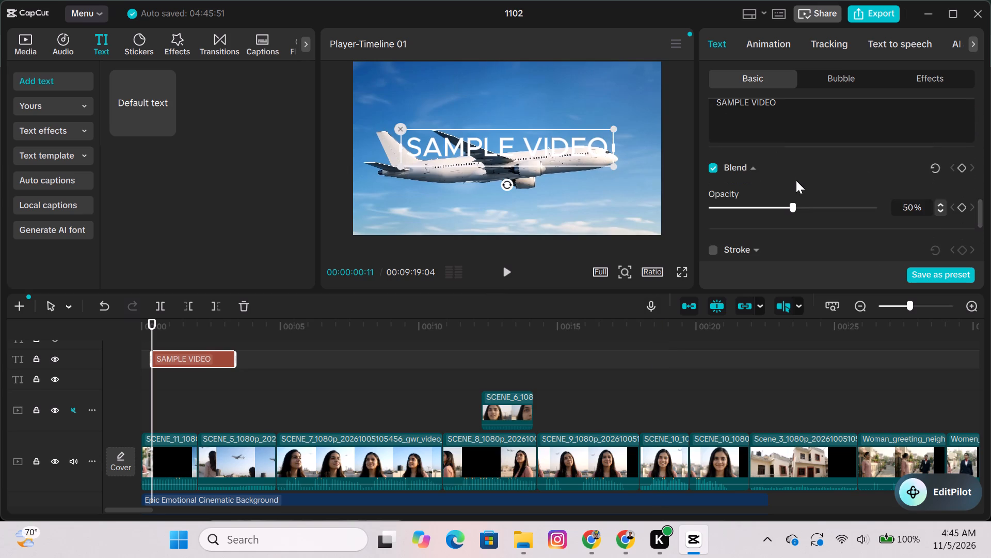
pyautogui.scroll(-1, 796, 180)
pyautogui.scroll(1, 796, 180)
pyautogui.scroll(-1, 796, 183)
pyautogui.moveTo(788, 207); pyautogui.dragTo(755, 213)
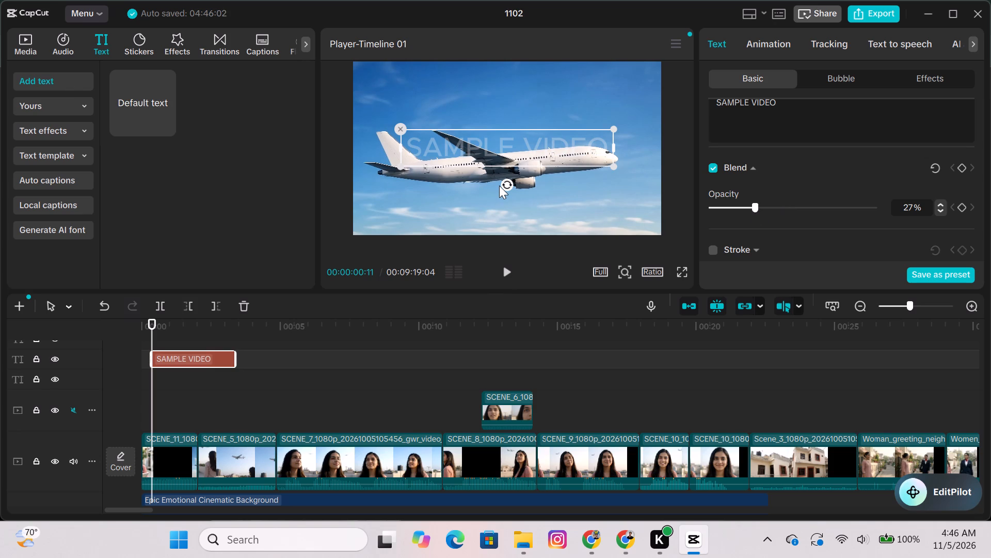
# Move the SAMPLE VIDEO text down to the bottom edge of the video frame, roughly centred horizontally.
pyautogui.moveTo(514, 142); pyautogui.dragTo(520, 199)
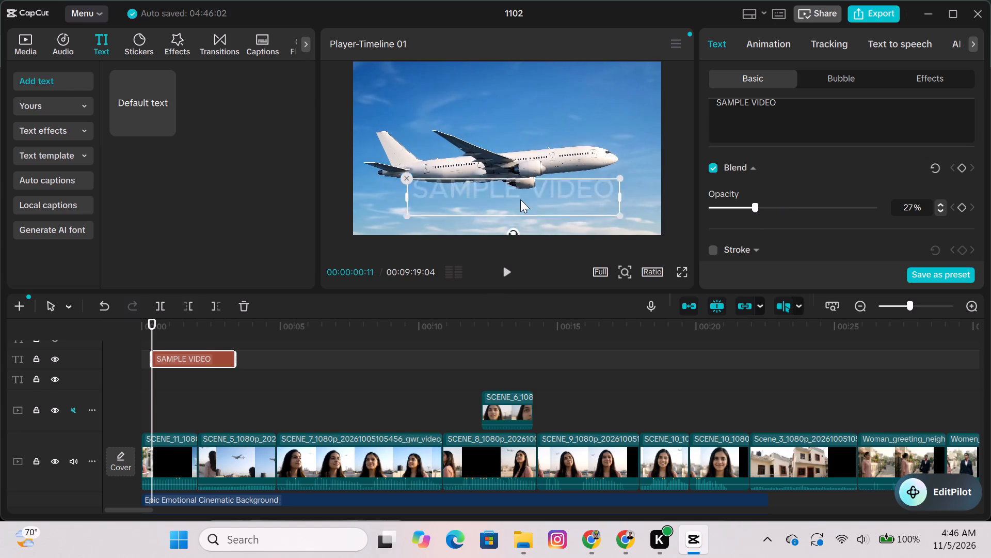
pyautogui.moveTo(520, 199); pyautogui.dragTo(519, 213)
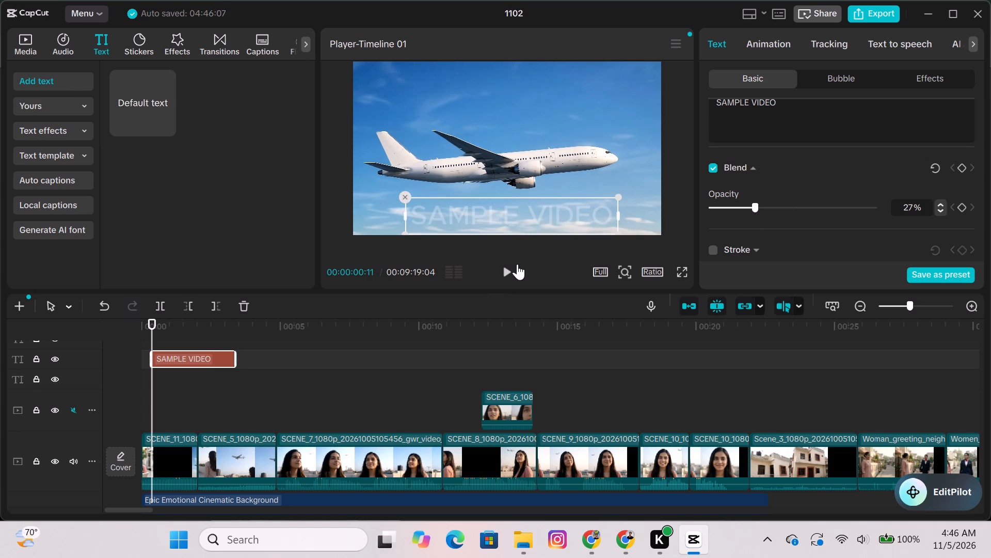
# Set the SAMPLE VIDEO text's opacity to 32% and play the video from there to preview it.
pyautogui.moveTo(755, 209); pyautogui.dragTo(756, 209)
pyautogui.moveTo(756, 209); pyautogui.dragTo(764, 209)
pyautogui.click(516, 276)
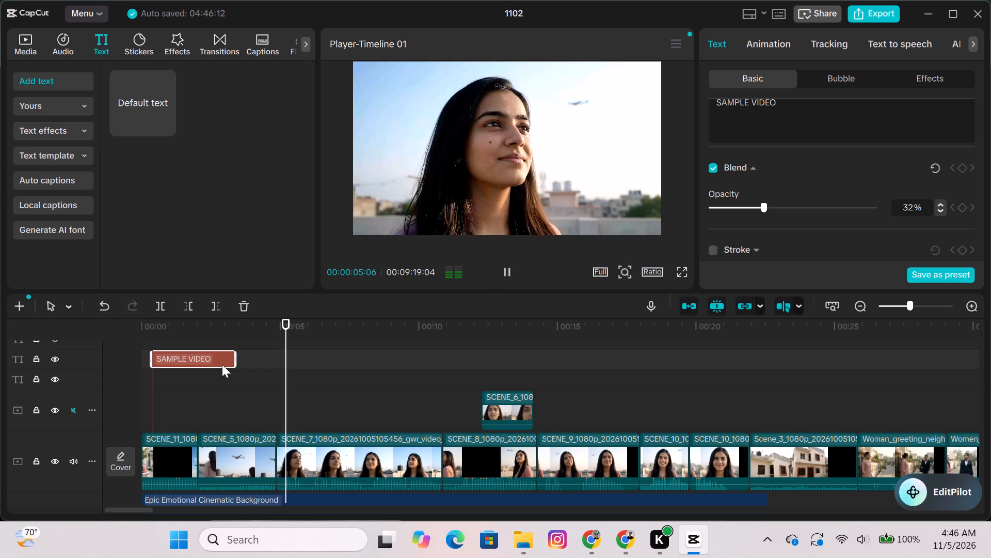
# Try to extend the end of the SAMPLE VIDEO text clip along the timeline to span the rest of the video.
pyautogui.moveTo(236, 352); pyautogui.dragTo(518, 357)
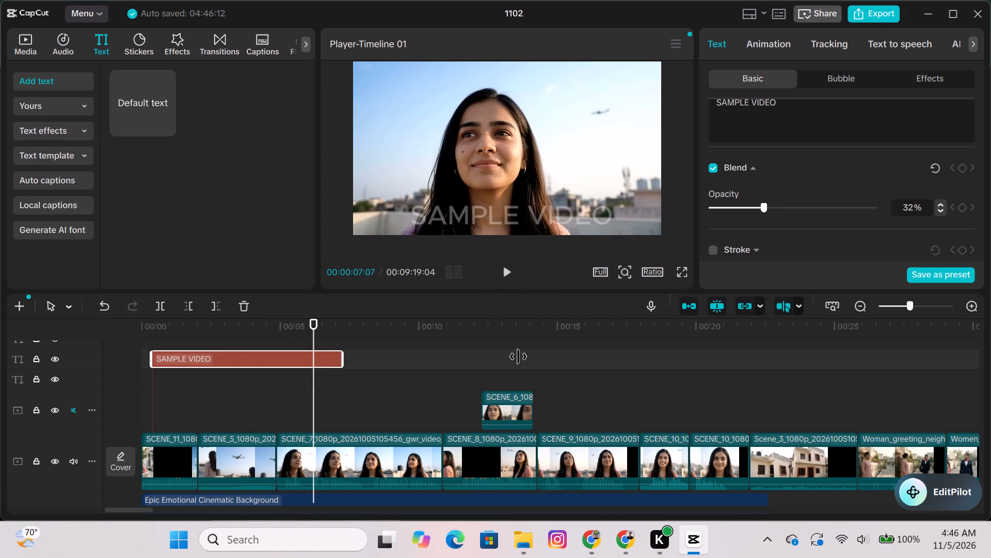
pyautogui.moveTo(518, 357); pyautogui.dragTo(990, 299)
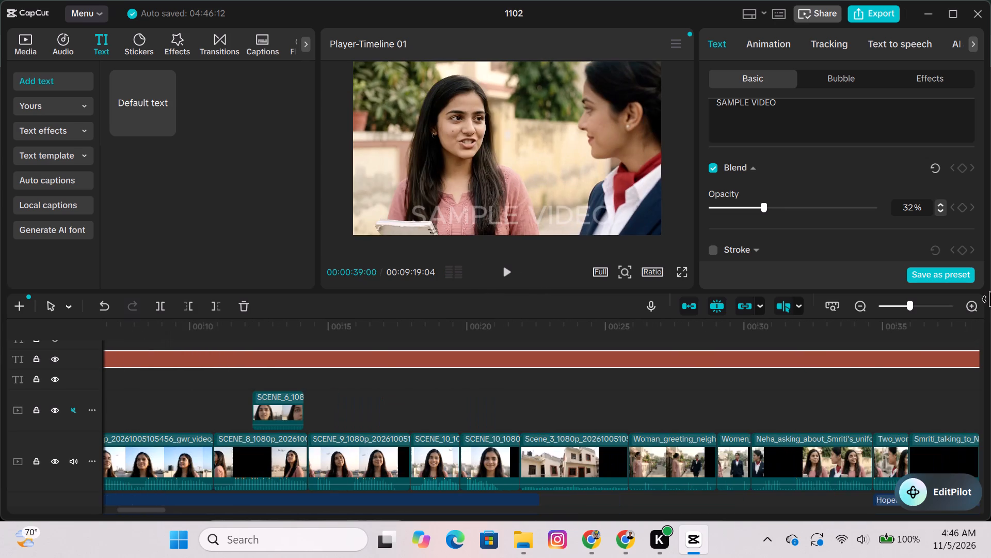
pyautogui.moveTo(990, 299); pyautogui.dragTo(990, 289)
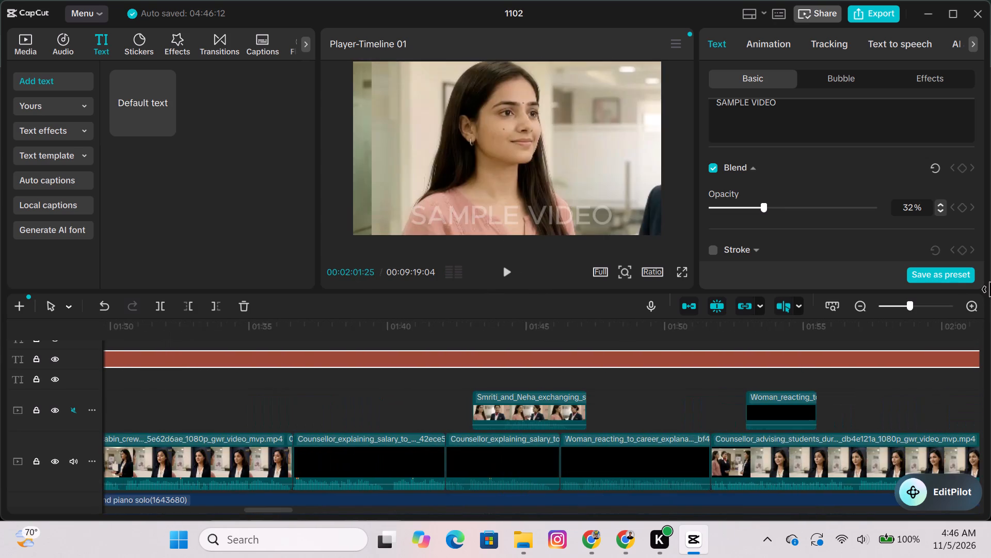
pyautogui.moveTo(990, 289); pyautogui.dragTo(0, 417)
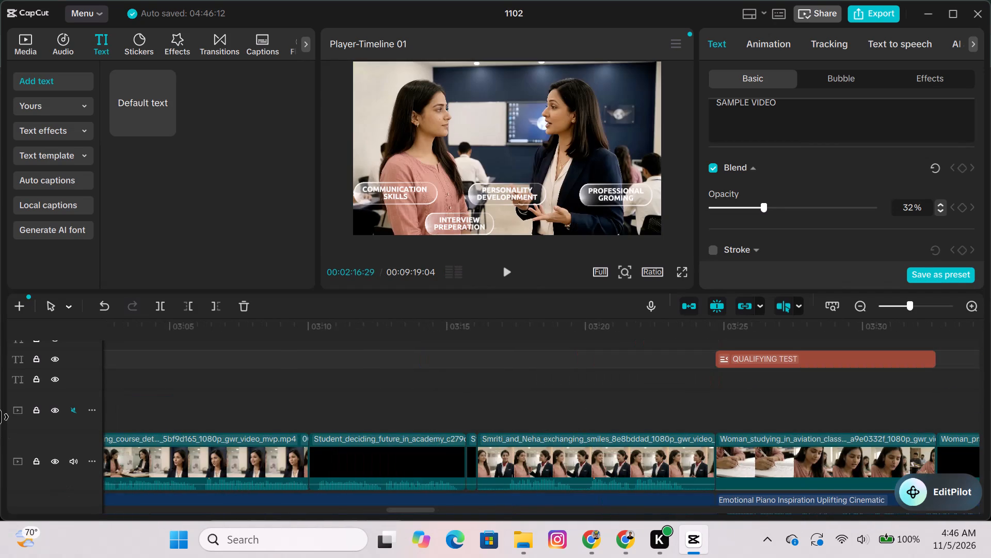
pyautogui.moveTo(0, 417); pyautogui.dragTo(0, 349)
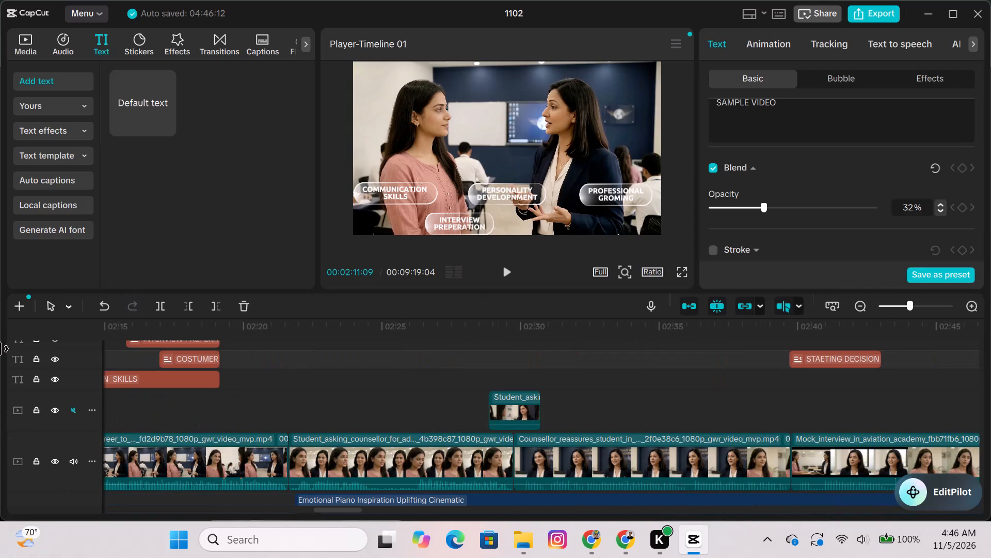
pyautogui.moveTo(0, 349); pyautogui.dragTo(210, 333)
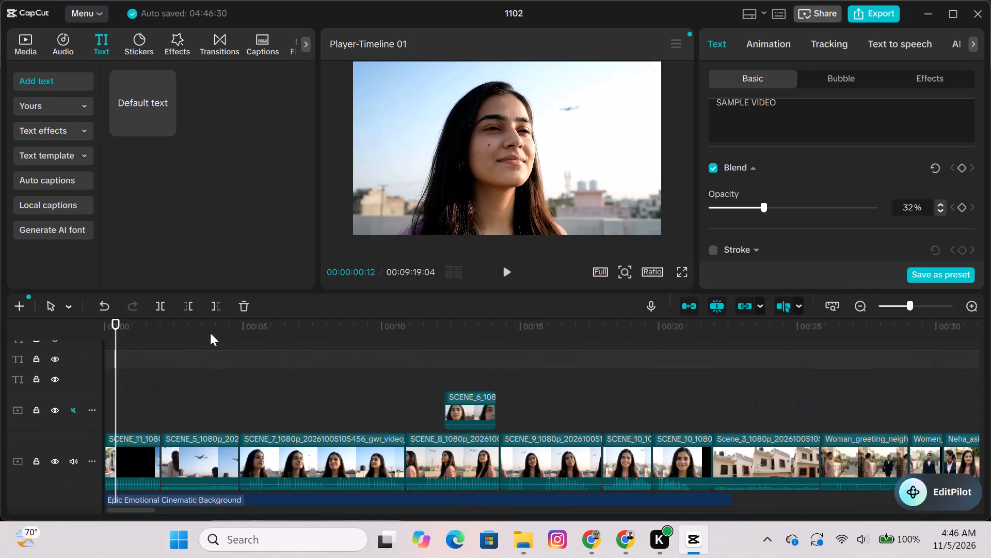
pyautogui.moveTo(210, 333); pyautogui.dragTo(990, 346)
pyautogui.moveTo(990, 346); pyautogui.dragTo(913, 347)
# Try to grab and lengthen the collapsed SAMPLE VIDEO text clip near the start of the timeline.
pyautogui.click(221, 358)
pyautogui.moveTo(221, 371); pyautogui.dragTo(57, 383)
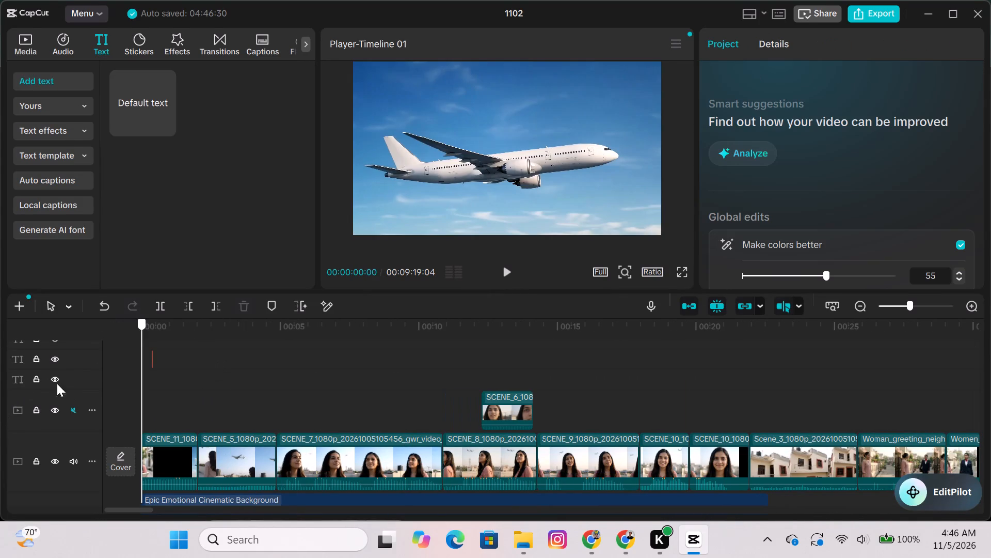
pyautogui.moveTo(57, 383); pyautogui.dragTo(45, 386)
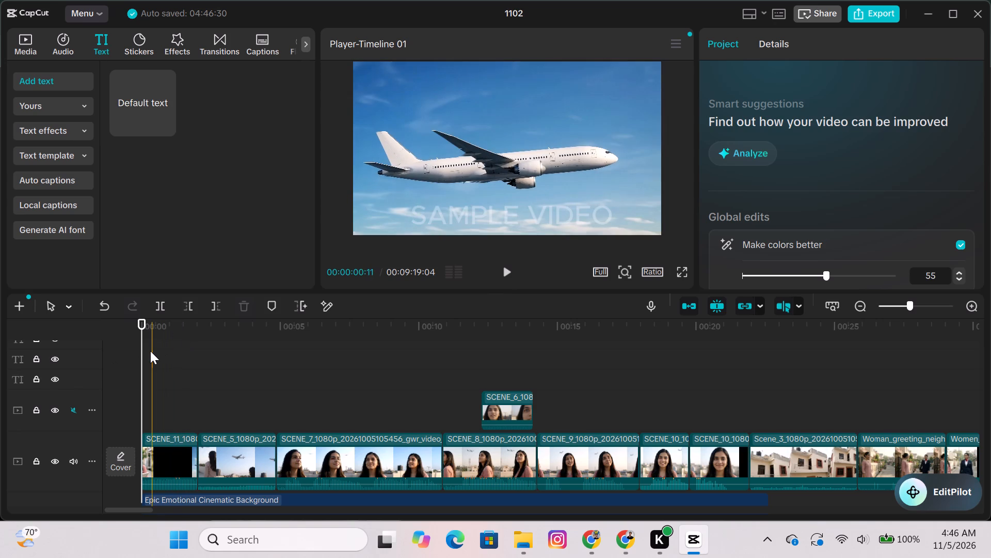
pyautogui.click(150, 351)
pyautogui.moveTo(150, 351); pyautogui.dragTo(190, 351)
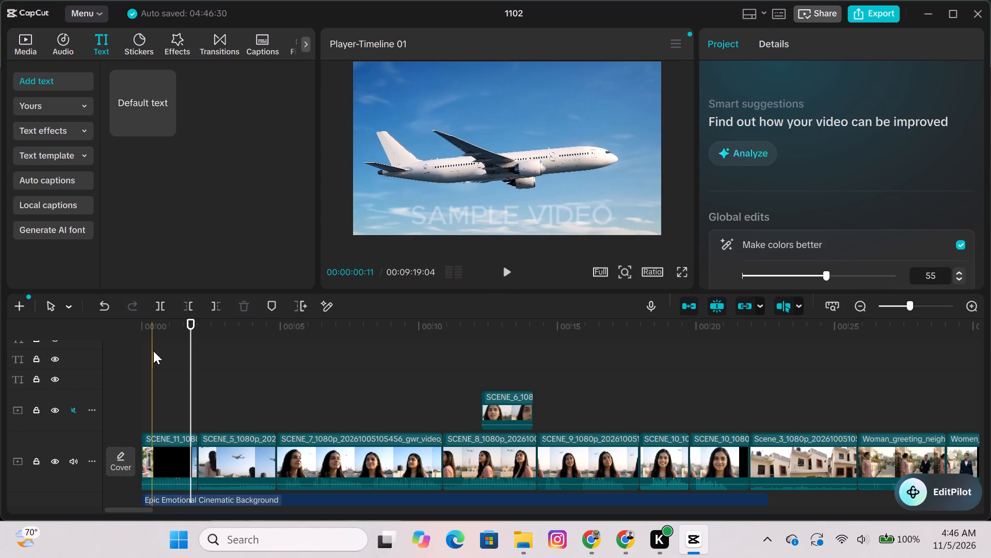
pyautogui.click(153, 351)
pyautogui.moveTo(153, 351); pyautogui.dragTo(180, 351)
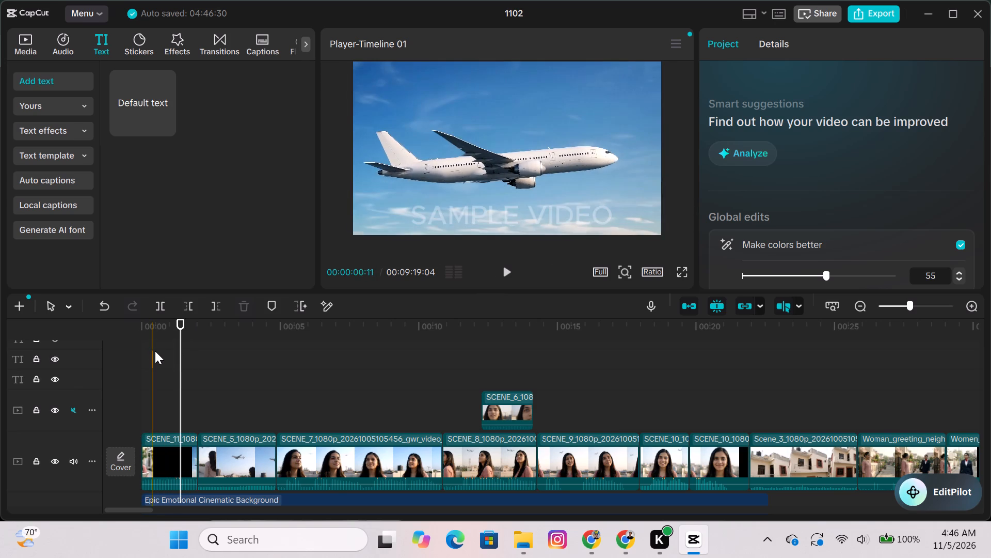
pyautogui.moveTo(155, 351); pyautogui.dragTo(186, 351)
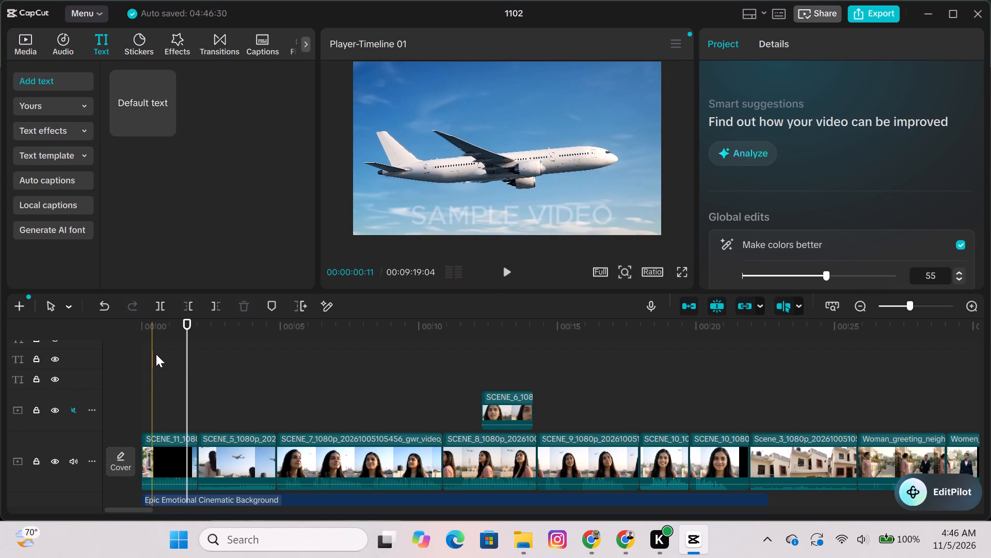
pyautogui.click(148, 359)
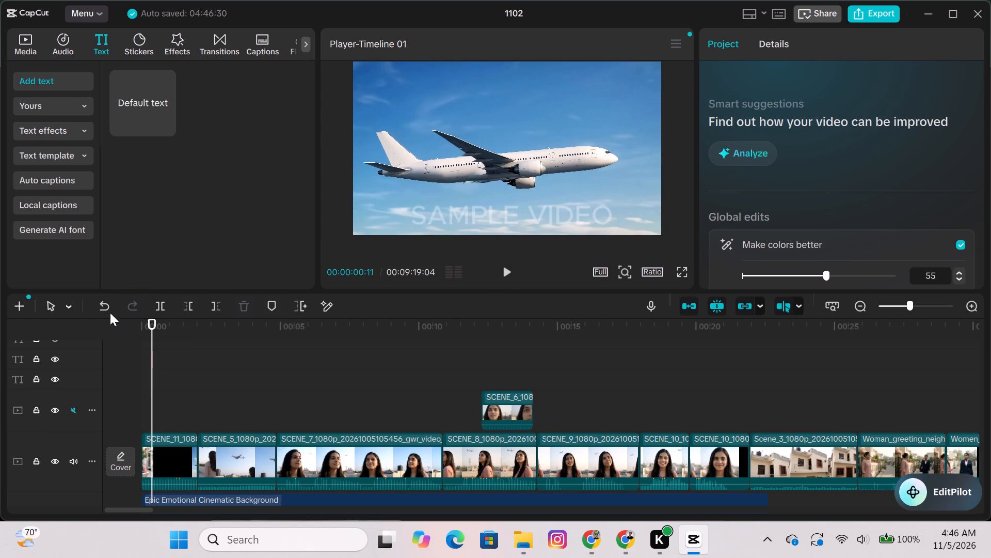
# Undo the last trim of the SAMPLE VIDEO text clip.
pyautogui.click(106, 313)
# Extend the SAMPLE VIDEO text clip back to the very start of the timeline and forward to about 02:16.
pyautogui.click(193, 350)
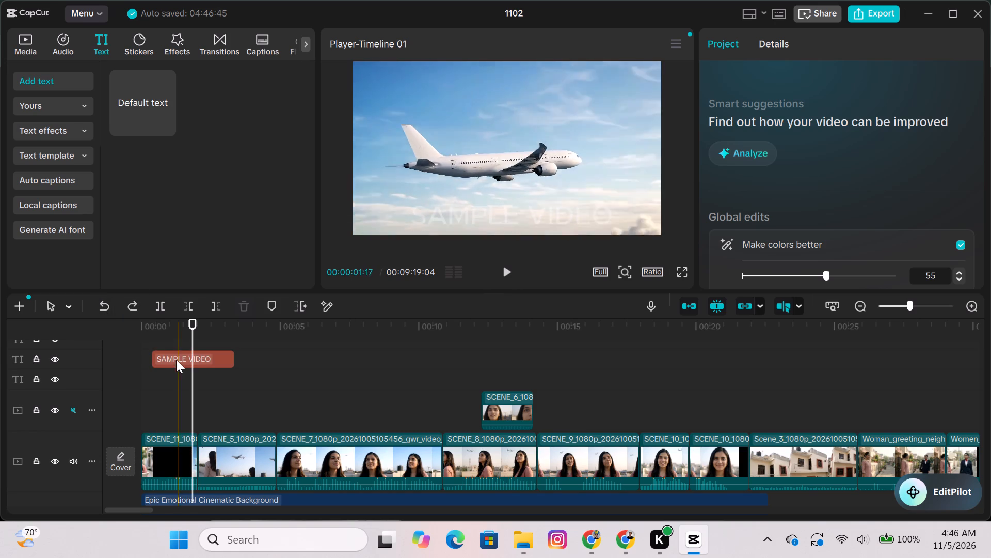
pyautogui.click(169, 361)
pyautogui.moveTo(150, 357); pyautogui.dragTo(123, 359)
pyautogui.moveTo(232, 355); pyautogui.dragTo(286, 355)
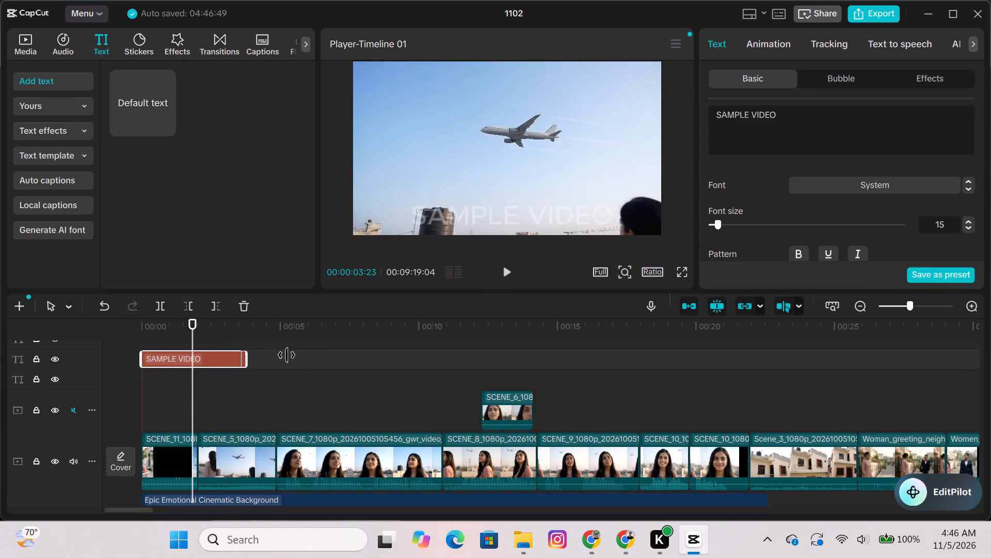
pyautogui.moveTo(286, 355); pyautogui.dragTo(990, 312)
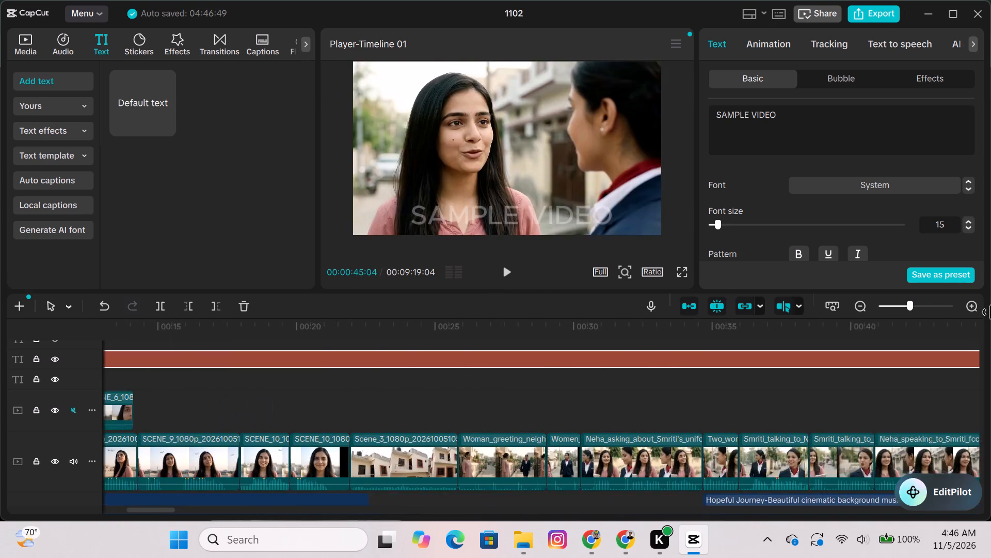
pyautogui.moveTo(990, 312); pyautogui.dragTo(990, 351)
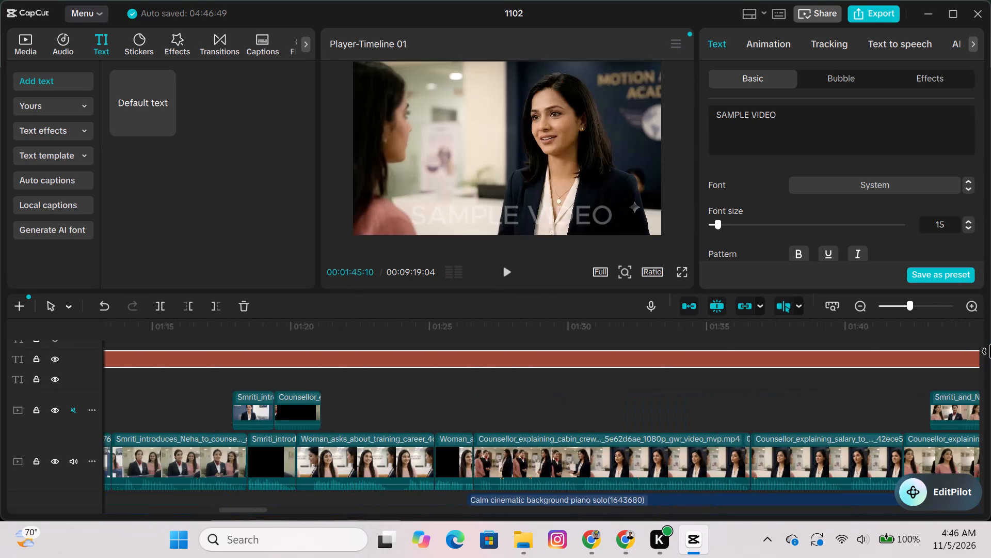
pyautogui.moveTo(990, 351); pyautogui.dragTo(204, 398)
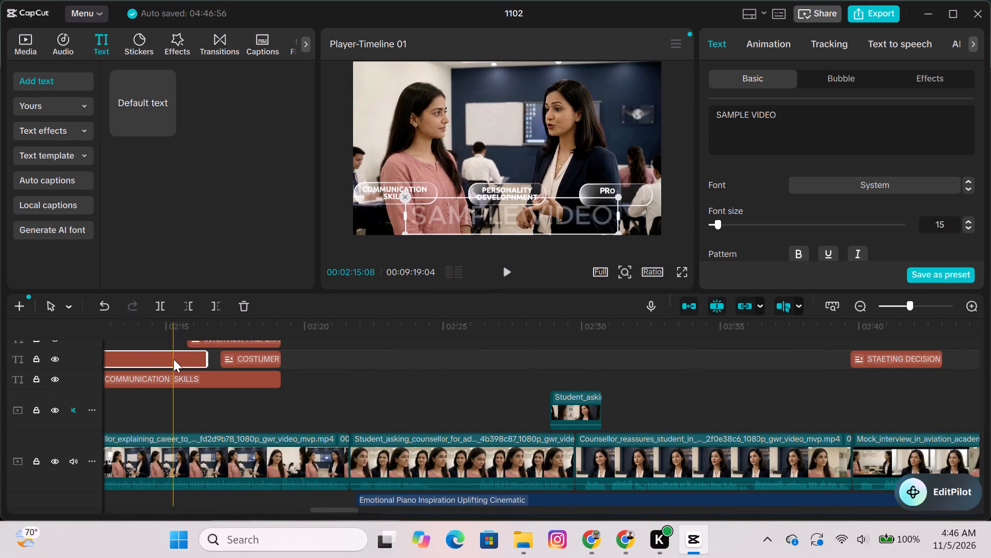
# Move the SAMPLE VIDEO text clip to its own track below the COMMUNICATION SKILLS text and extend its end to about 05:40.
pyautogui.moveTo(173, 359); pyautogui.dragTo(174, 409)
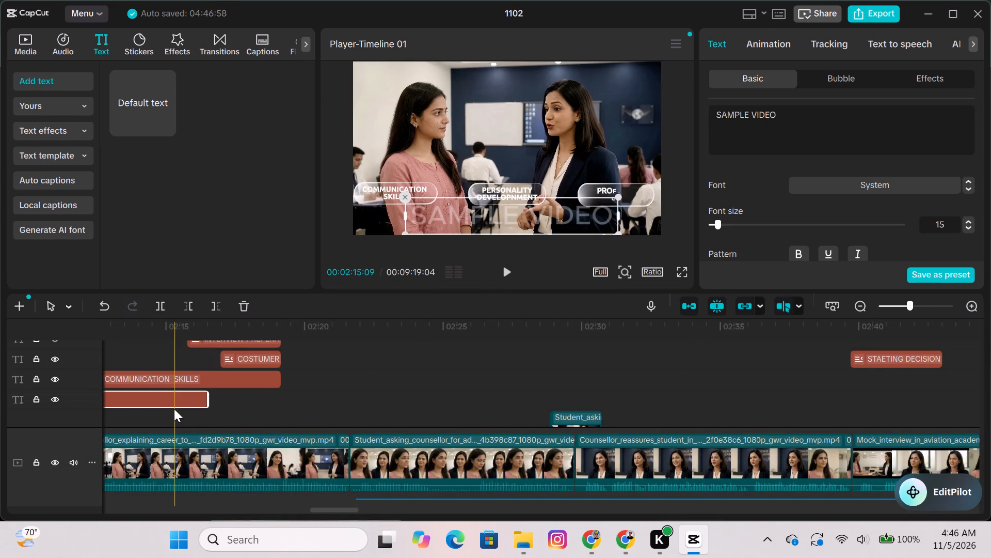
pyautogui.moveTo(209, 401); pyautogui.dragTo(470, 397)
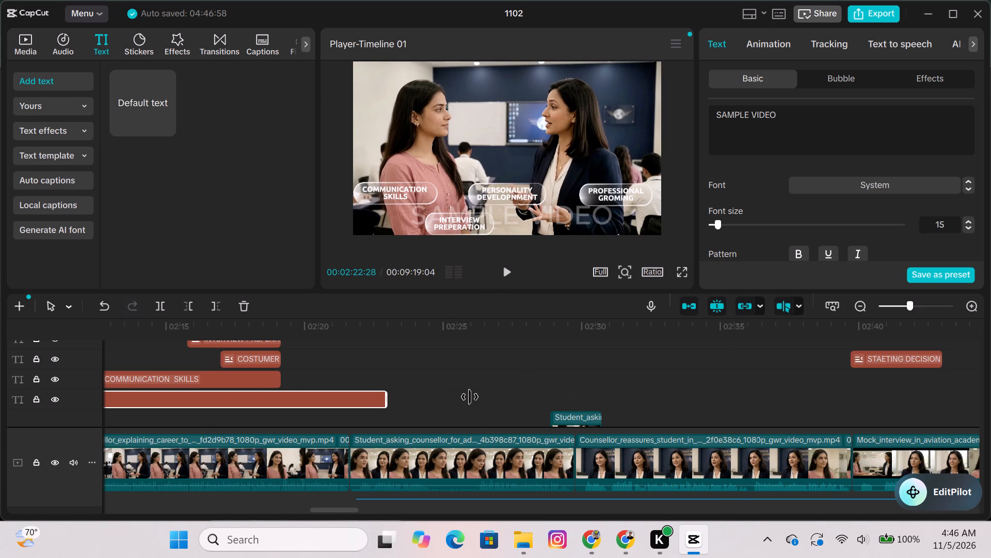
pyautogui.moveTo(470, 397); pyautogui.dragTo(987, 355)
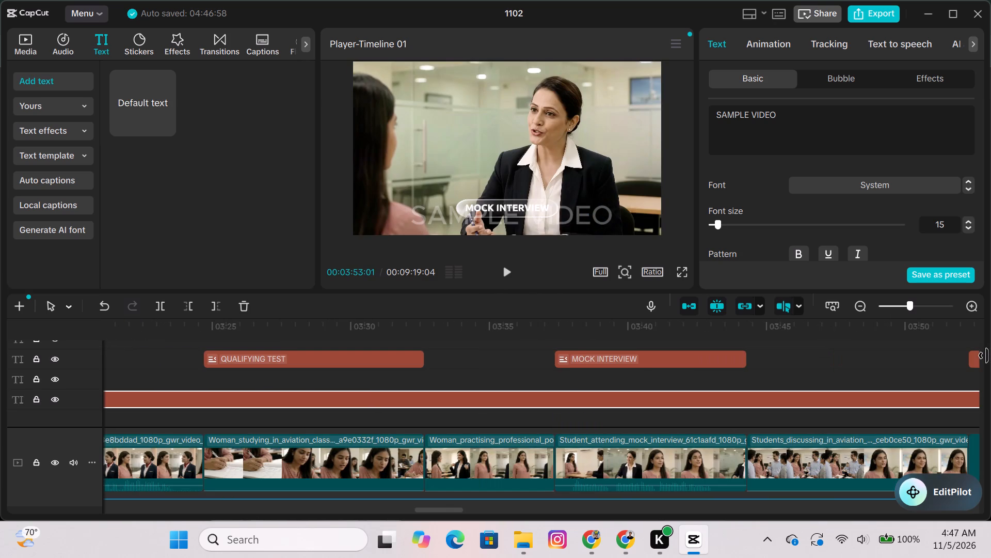
pyautogui.moveTo(987, 355); pyautogui.dragTo(926, 380)
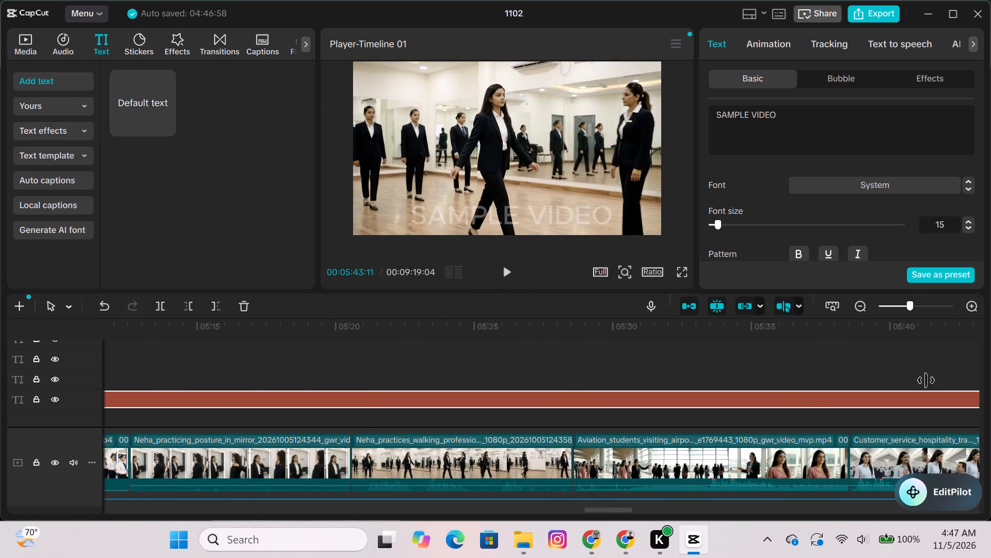
pyautogui.moveTo(926, 380); pyautogui.dragTo(389, 492)
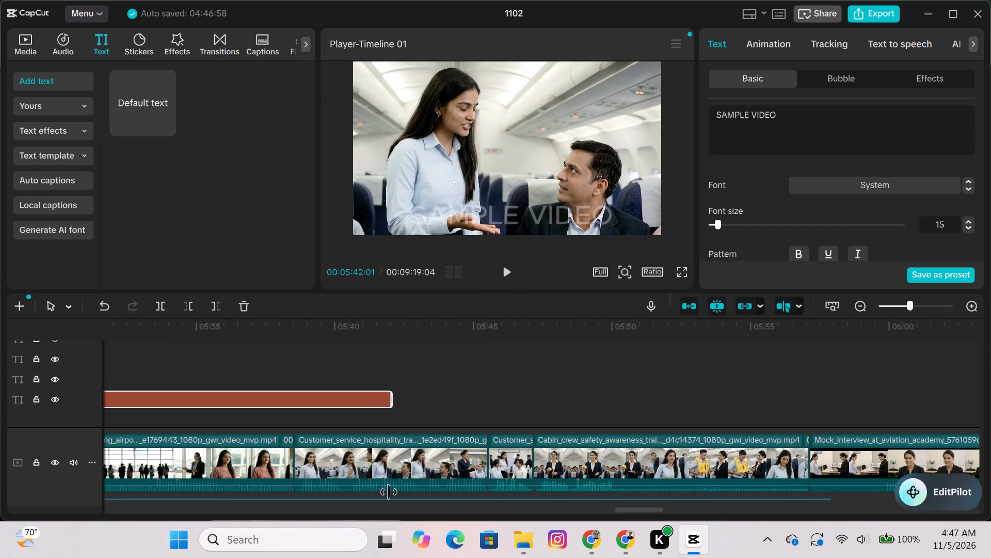
pyautogui.moveTo(389, 492); pyautogui.dragTo(337, 507)
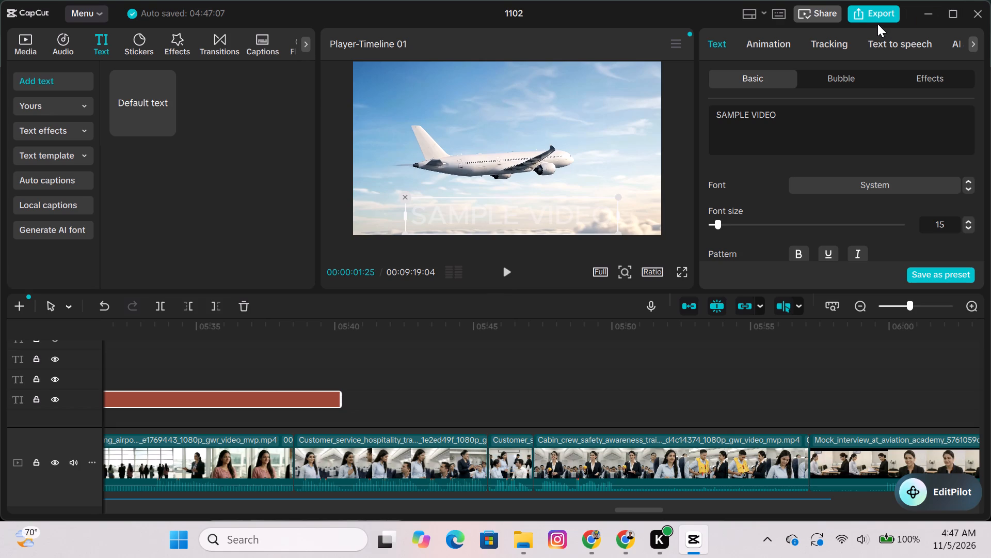
# Export the video with the preset 720P, recommended bit rate, H.264, mp4 and 30fps settings.
pyautogui.click(875, 19)
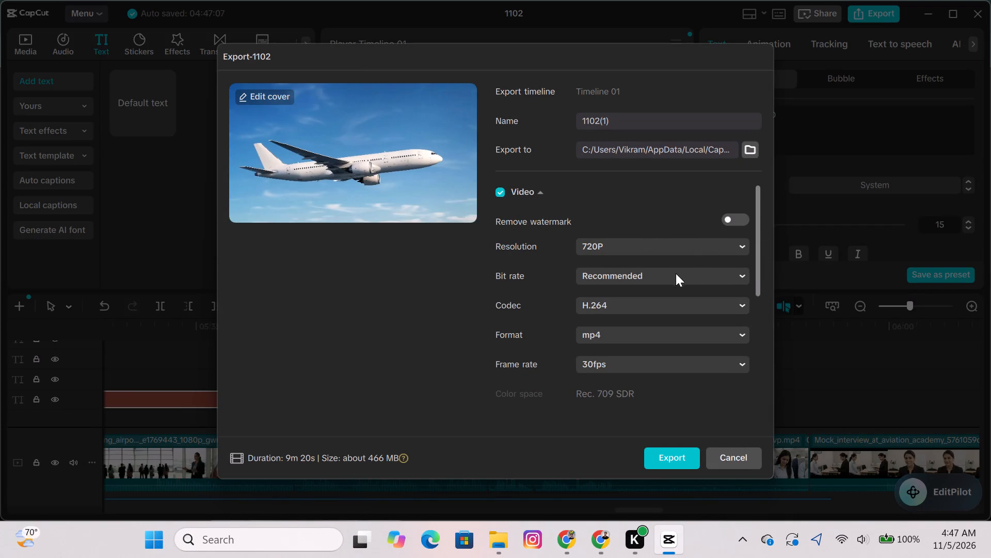
pyautogui.click(673, 455)
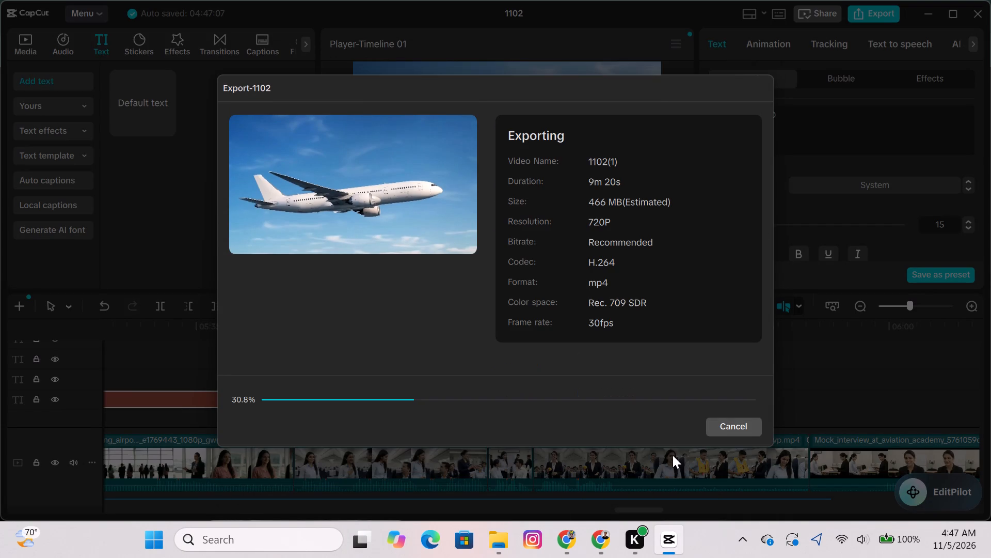
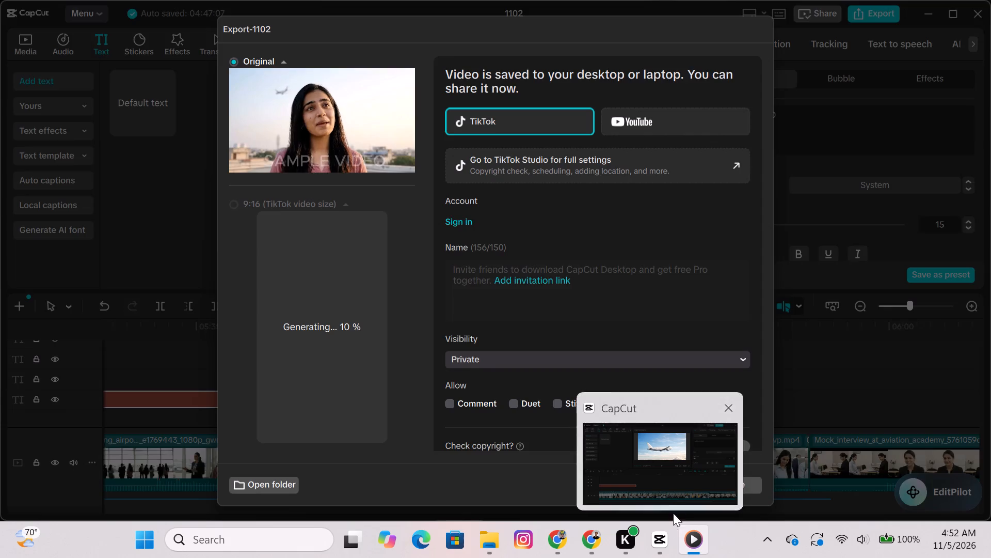
# Switch back to CapCut and preview the exported original-format video from the Export-1102 window.
pyautogui.click(665, 536)
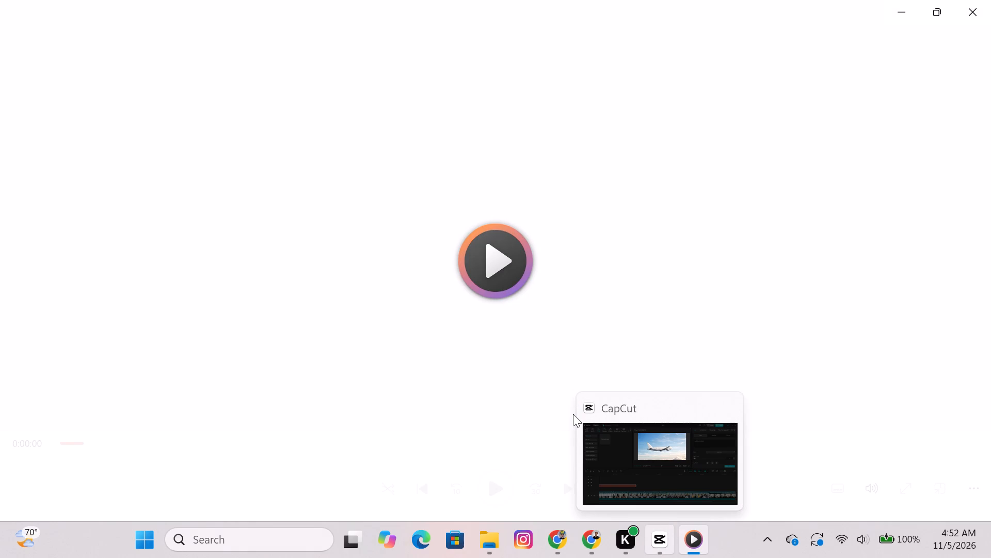
pyautogui.click(329, 119)
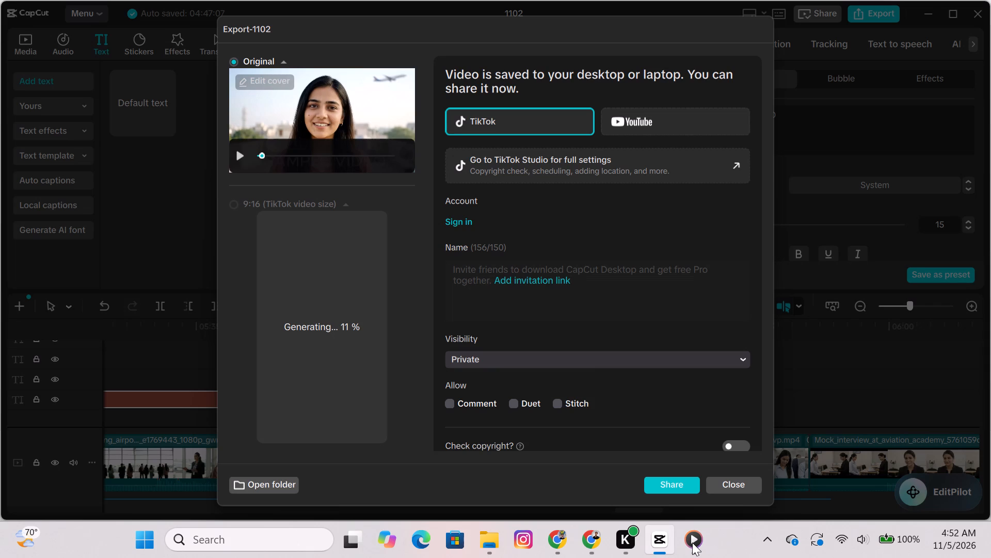